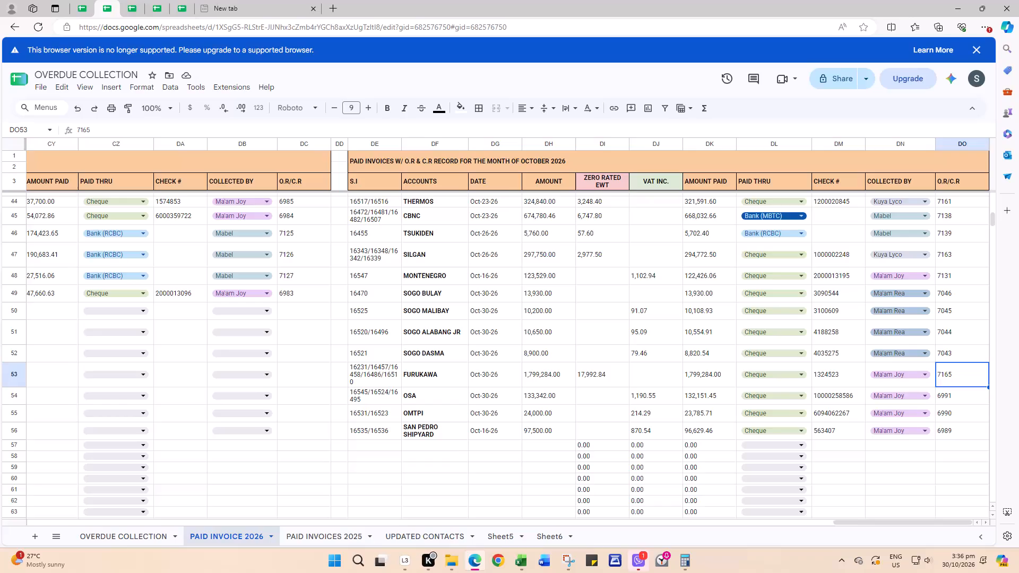
Switch from the PAID INVOICE 2026 sheet in the browser to Excel.
{"action": "left_click", "coordinate": [524, 557]}
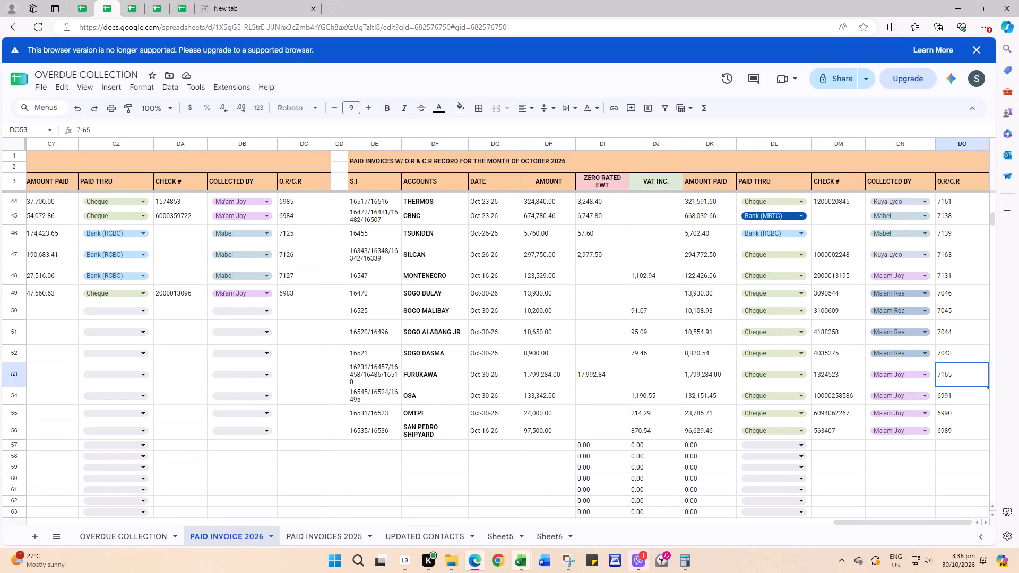
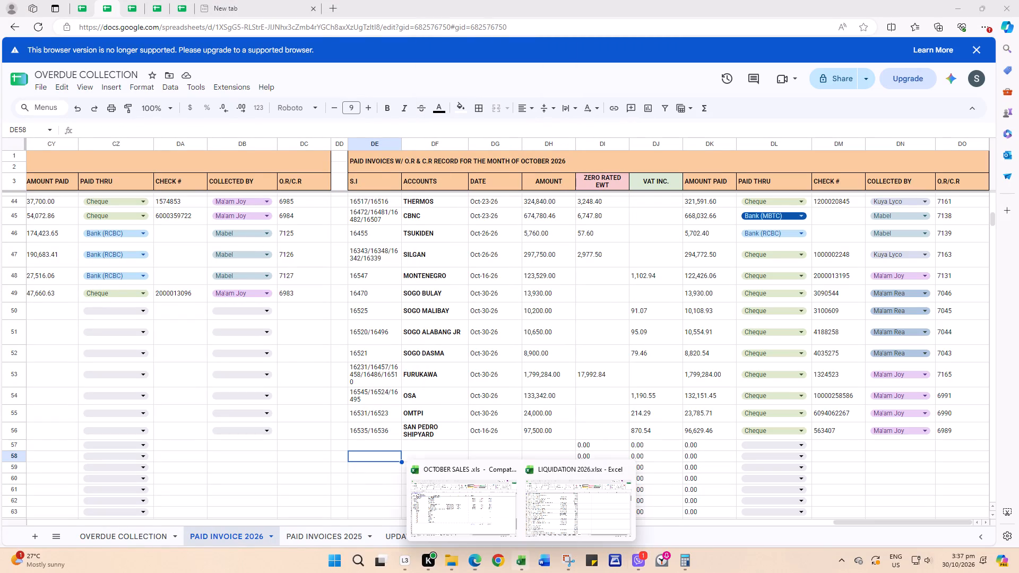
Switch to the OCTOBER SALES workbook and open its Sales sheet.
{"action": "left_click", "coordinate": [481, 525]}
{"action": "scroll", "coordinate": [315, 300], "scroll_direction": "up", "scroll_amount": 6}
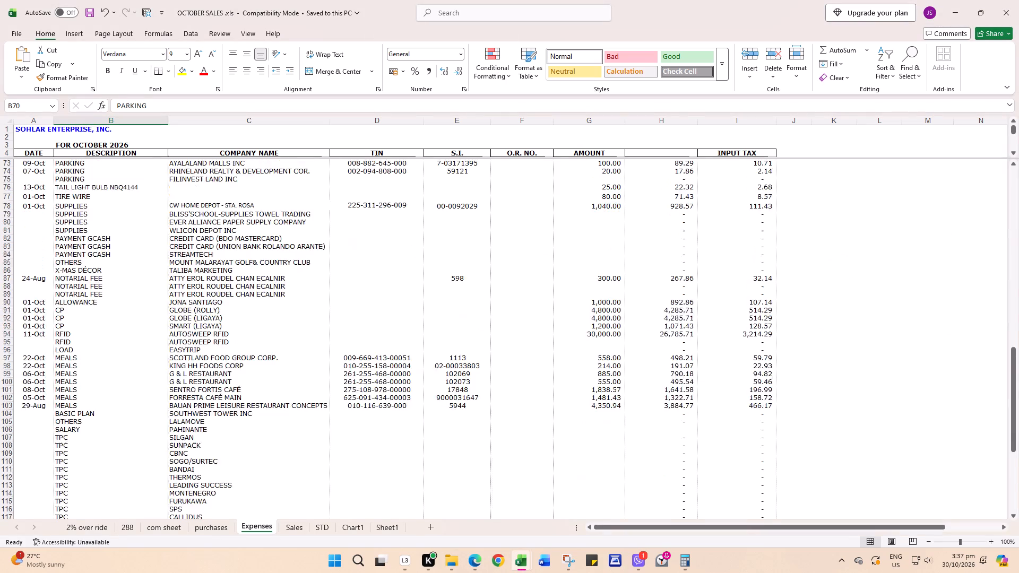
{"action": "scroll", "coordinate": [295, 267], "scroll_direction": "up", "scroll_amount": 5}
{"action": "left_click", "coordinate": [291, 533]}
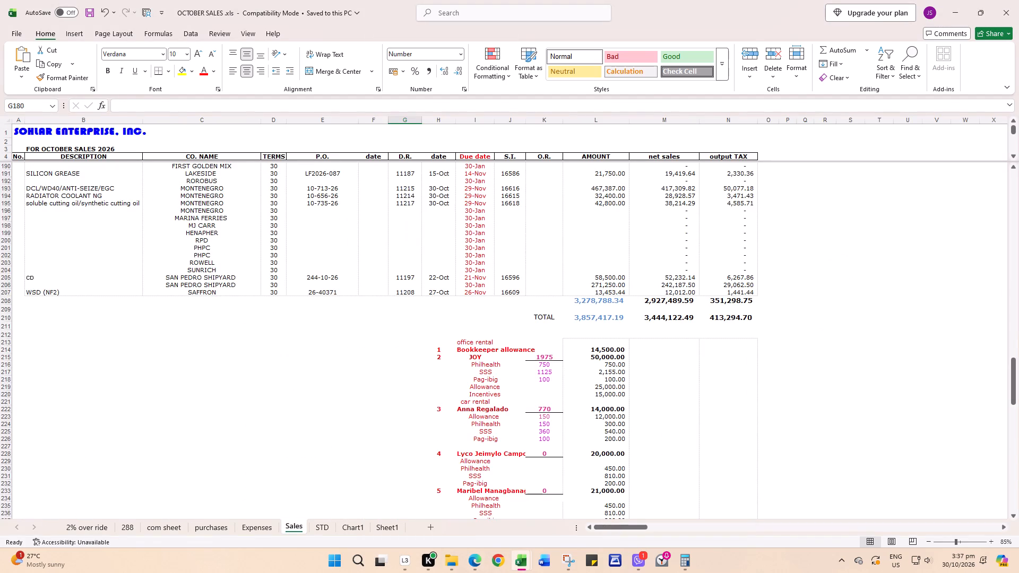
Examine the October sales entries from the sheet's beginning, enlarged to 115%, and select the S.I. number of the first IMI invoice.
{"action": "scroll", "coordinate": [441, 389], "scroll_direction": "up", "scroll_amount": 20}
{"action": "scroll", "coordinate": [441, 389], "scroll_direction": "up", "scroll_amount": 20}
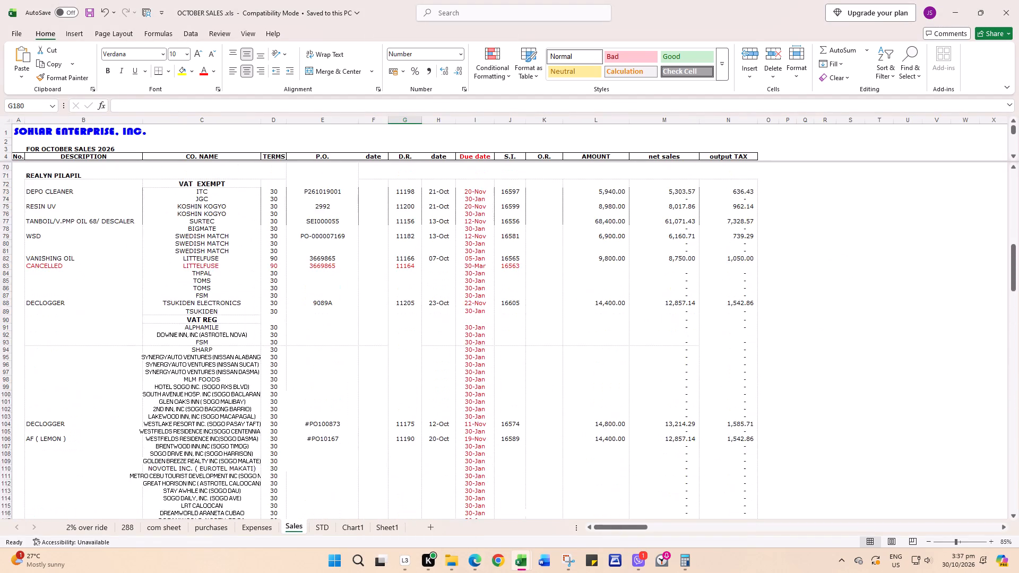
{"action": "scroll", "coordinate": [447, 390], "scroll_direction": "up", "scroll_amount": 7}
{"action": "scroll", "coordinate": [470, 361], "scroll_direction": "up", "scroll_amount": 14}
{"action": "scroll", "coordinate": [469, 342], "scroll_direction": "up", "scroll_amount": 8}
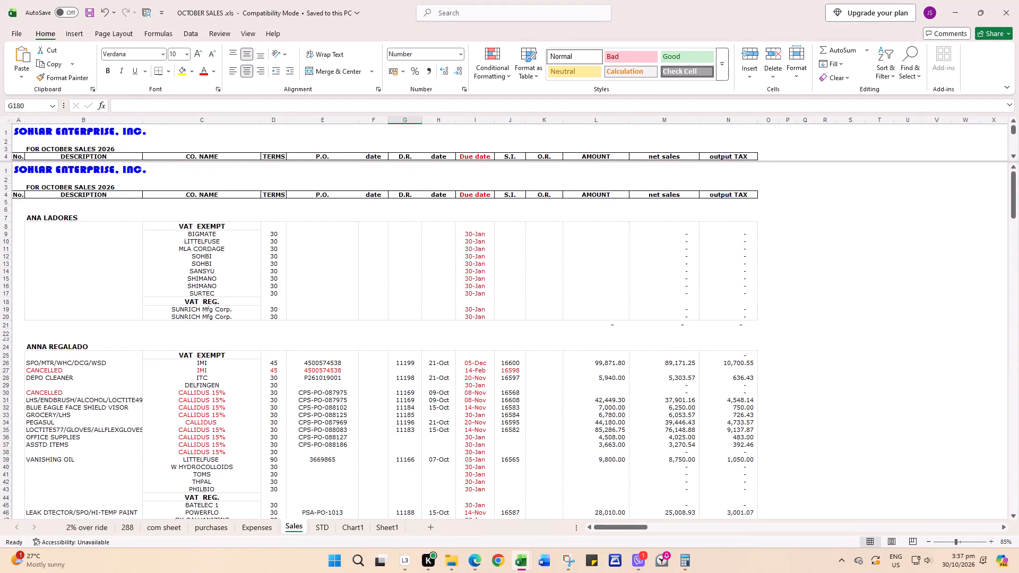
{"action": "scroll", "coordinate": [470, 350], "scroll_direction": "down", "scroll_amount": 4}
{"action": "scroll", "coordinate": [539, 369], "scroll_direction": "up", "scroll_amount": 2}
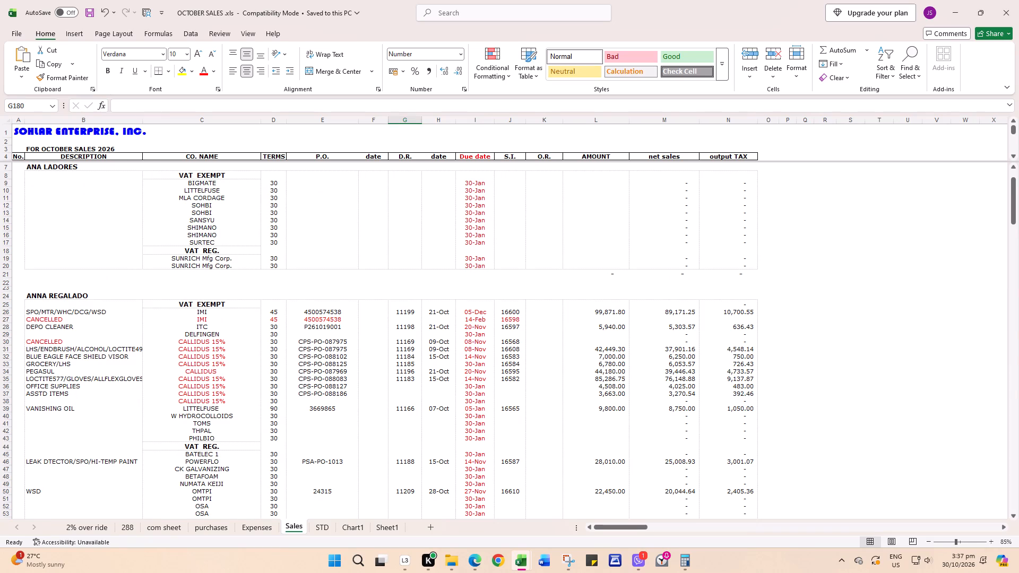
{"action": "scroll", "coordinate": [372, 381], "scroll_direction": "up", "scroll_amount": 2, "text": "ctrl"}
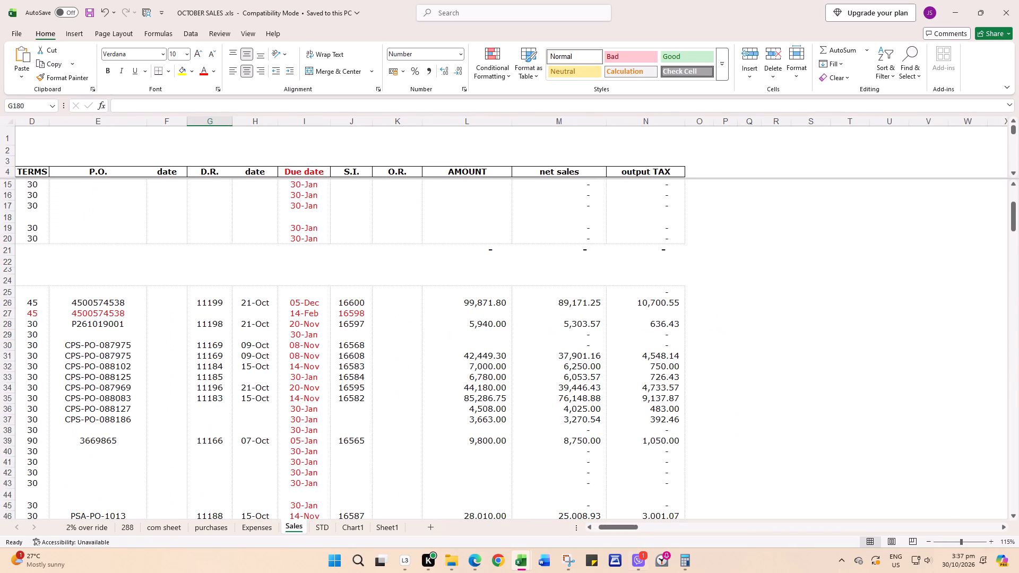
{"action": "left_click_drag", "start_coordinate": [634, 527], "coordinate": [567, 527]}
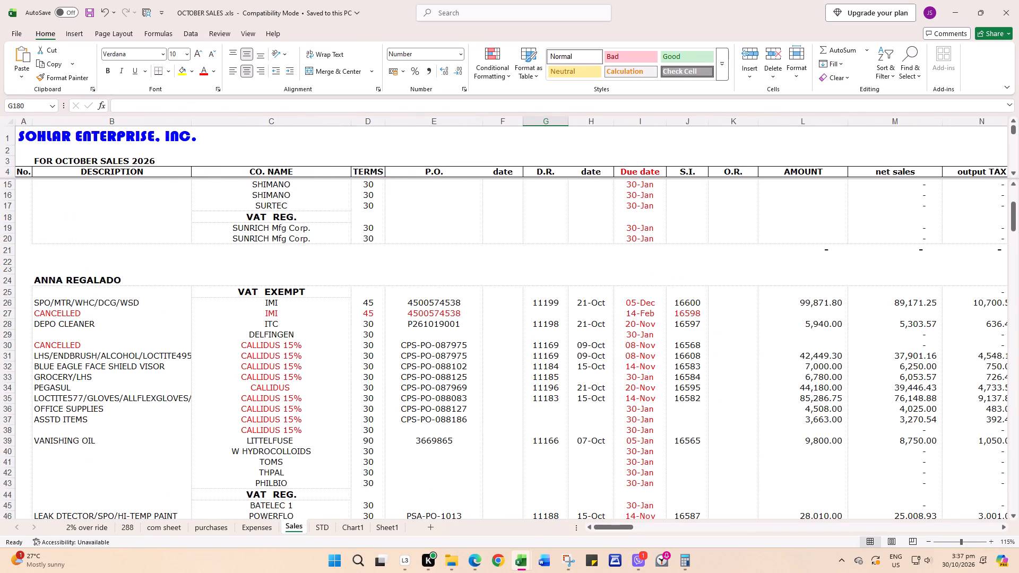
{"action": "scroll", "coordinate": [491, 430], "scroll_direction": "down", "scroll_amount": 3}
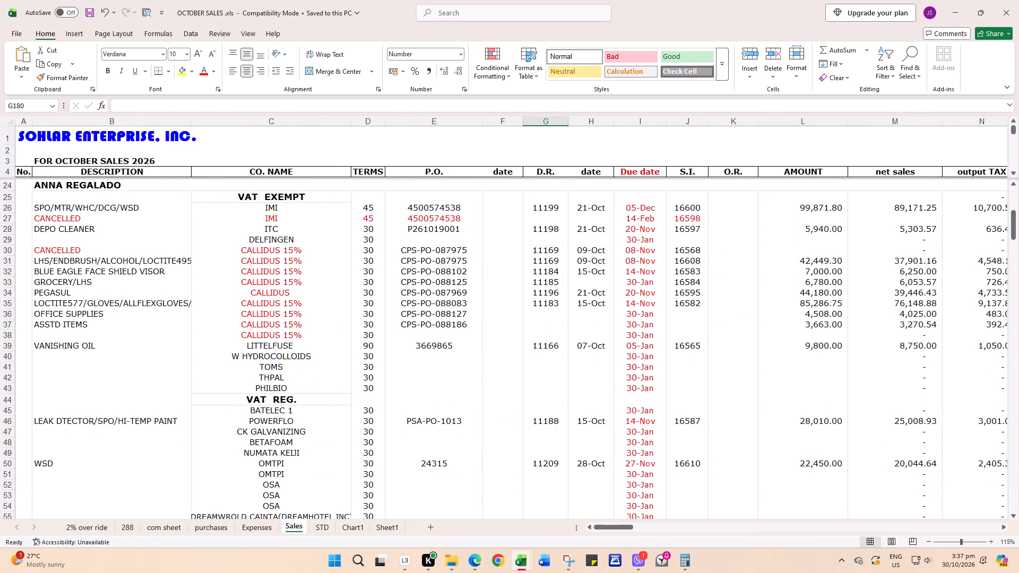
{"action": "left_click", "coordinate": [684, 209]}
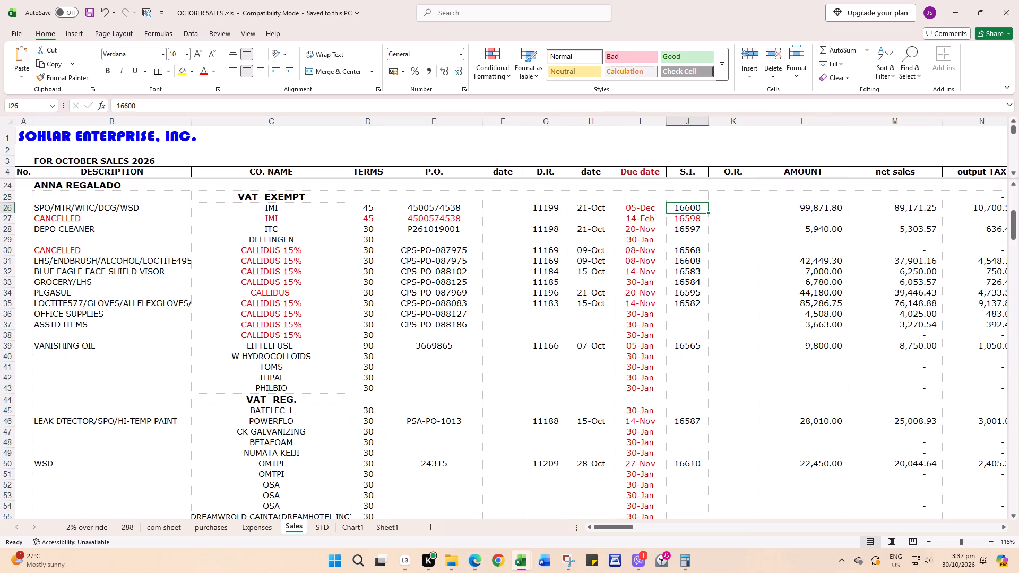
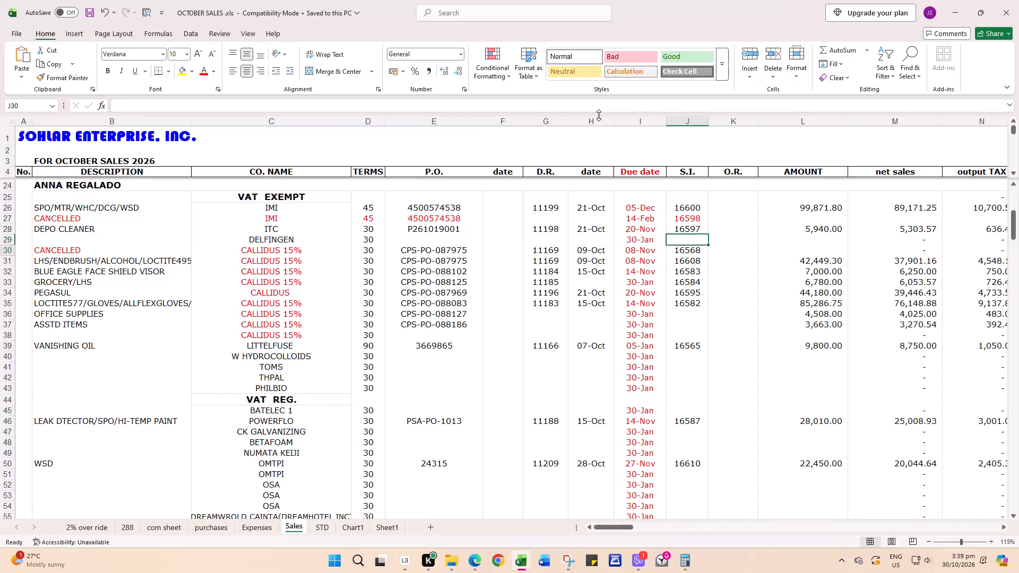
Check the S.I. numbers of the CALLIDUS entries one by one, down to the ASSTD ITEMS row.
{"action": "key", "text": "Down"}
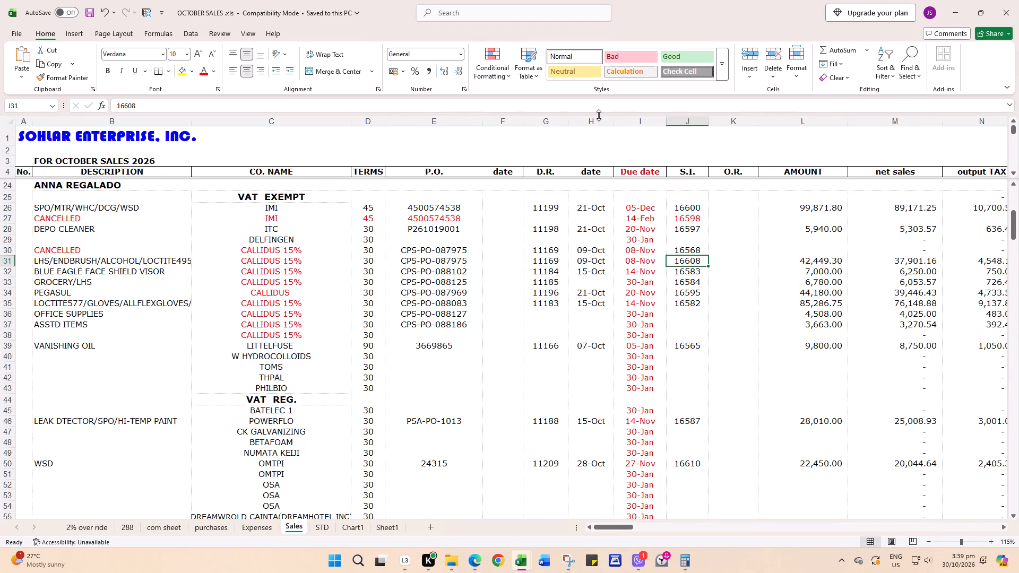
{"action": "key", "text": "Down"}
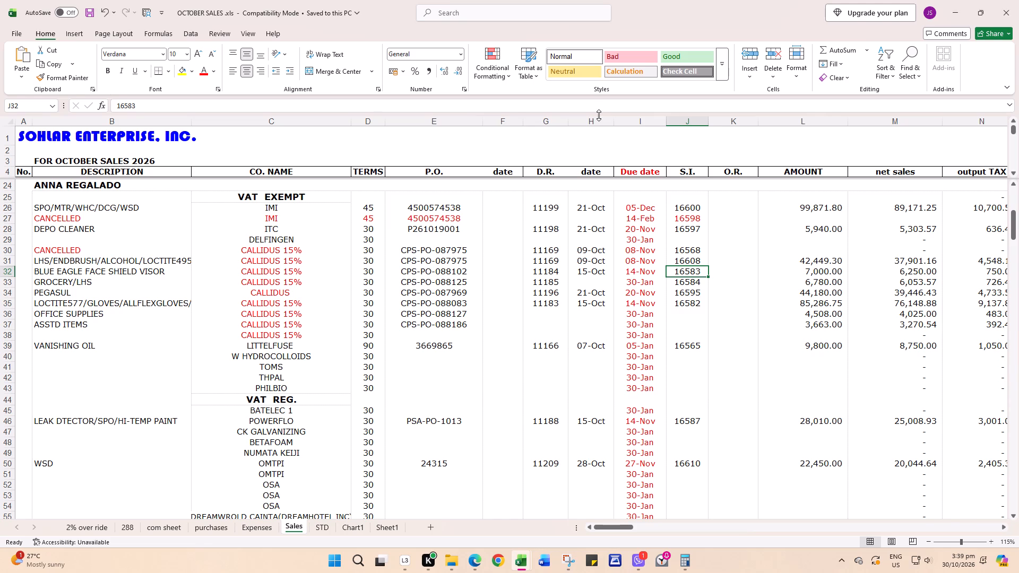
{"action": "key", "text": "Down"}
{"action": "key", "text": "Down"}
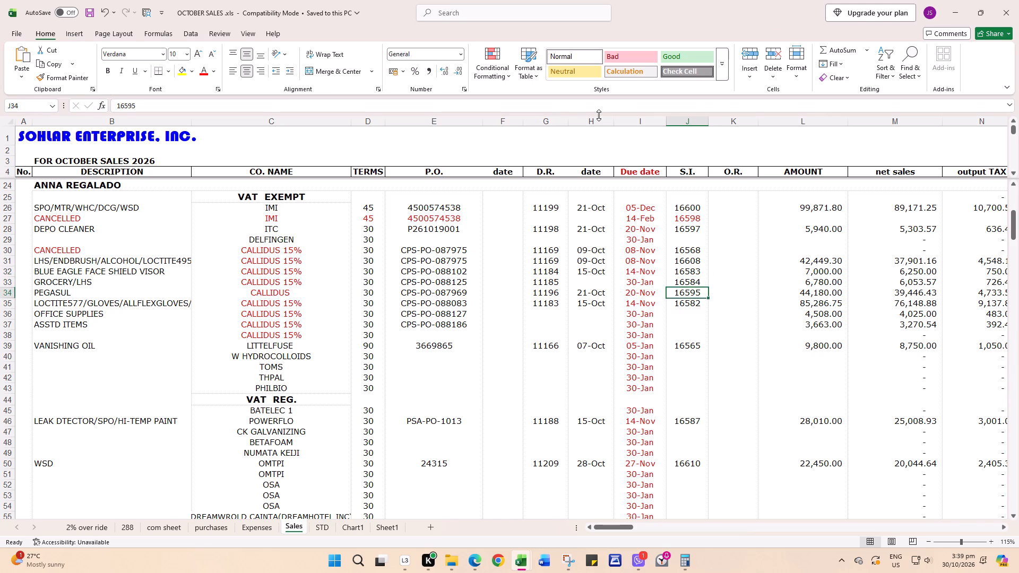
{"action": "key", "text": "Down"}
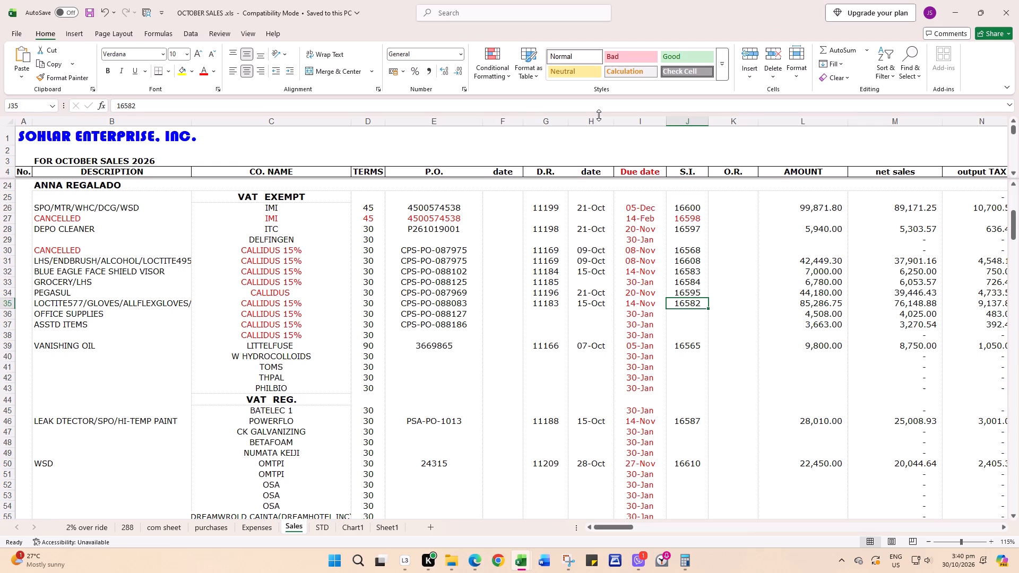
{"action": "key", "text": "Down"}
{"action": "key", "text": "Down"}
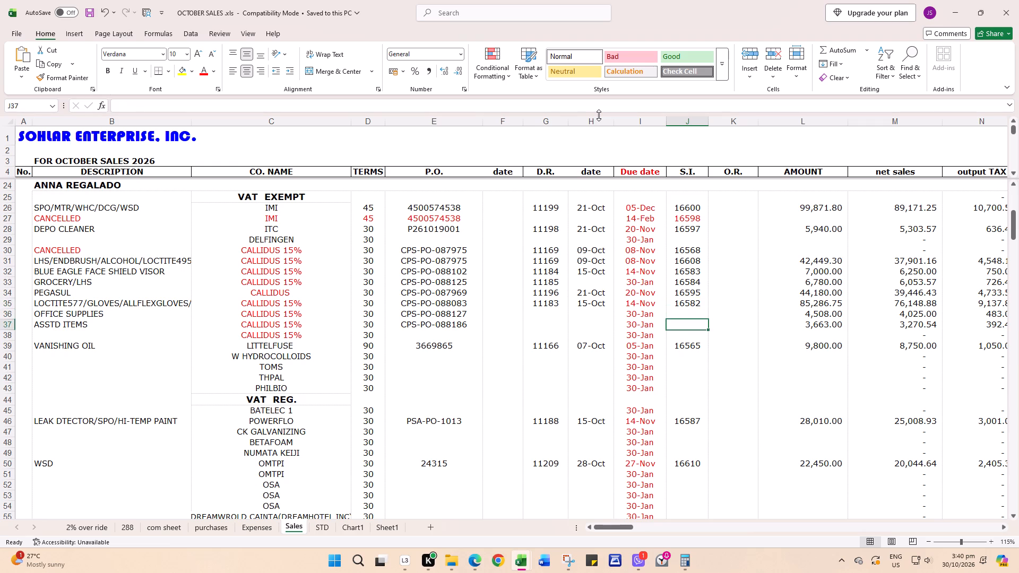
{"action": "key", "text": "Up"}
{"action": "key", "text": "Down"}
{"action": "key", "text": "Up"}
{"action": "key", "text": "Down"}
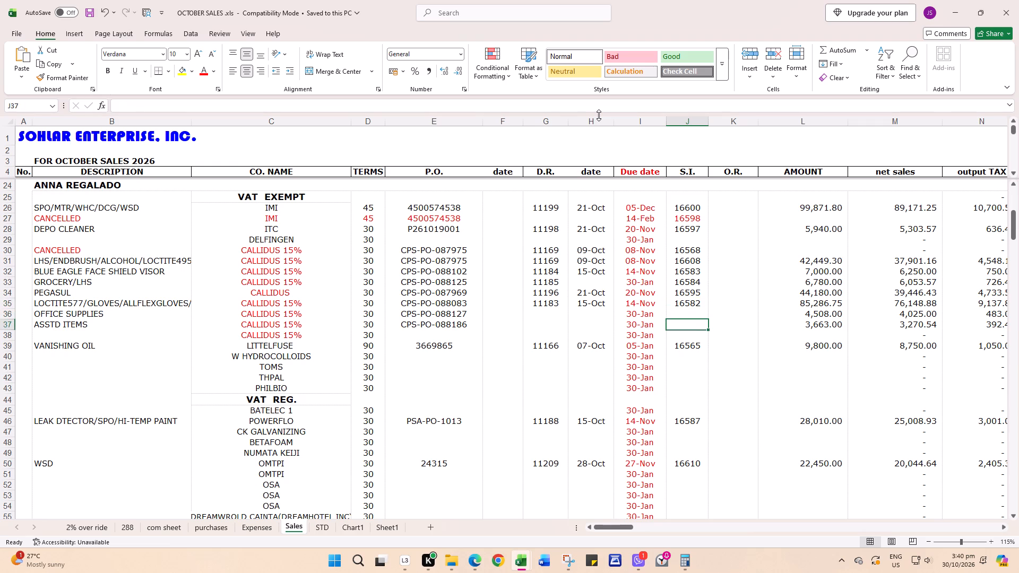
{"action": "key", "text": "Up"}
{"action": "key", "text": "Down"}
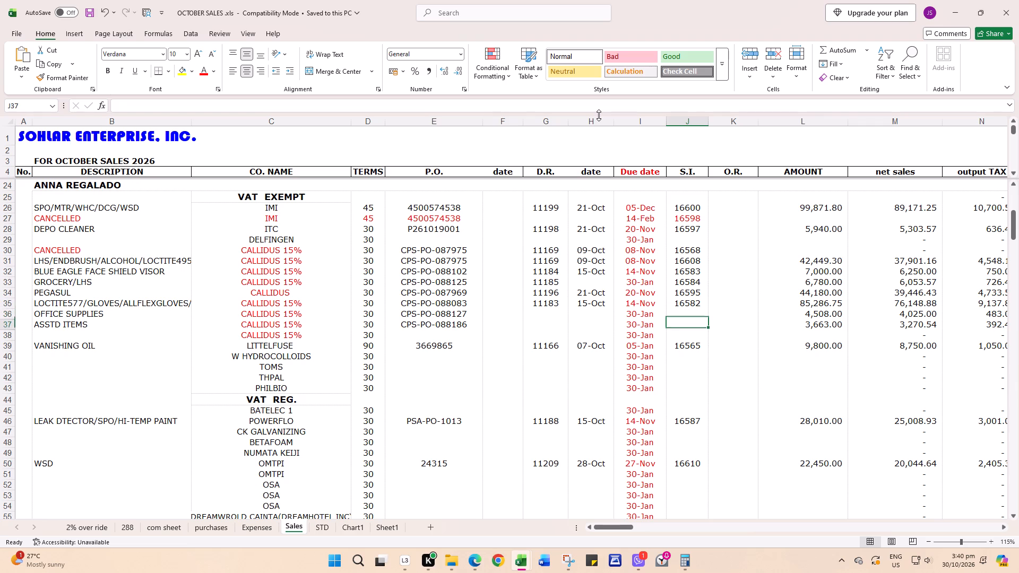
Check the S.I. entries from LITTELFUSE through POWERFLO in the VAT REG. group, down to the first OMTPI invoice.
{"action": "key", "text": "Down"}
{"action": "key", "text": "Down"}
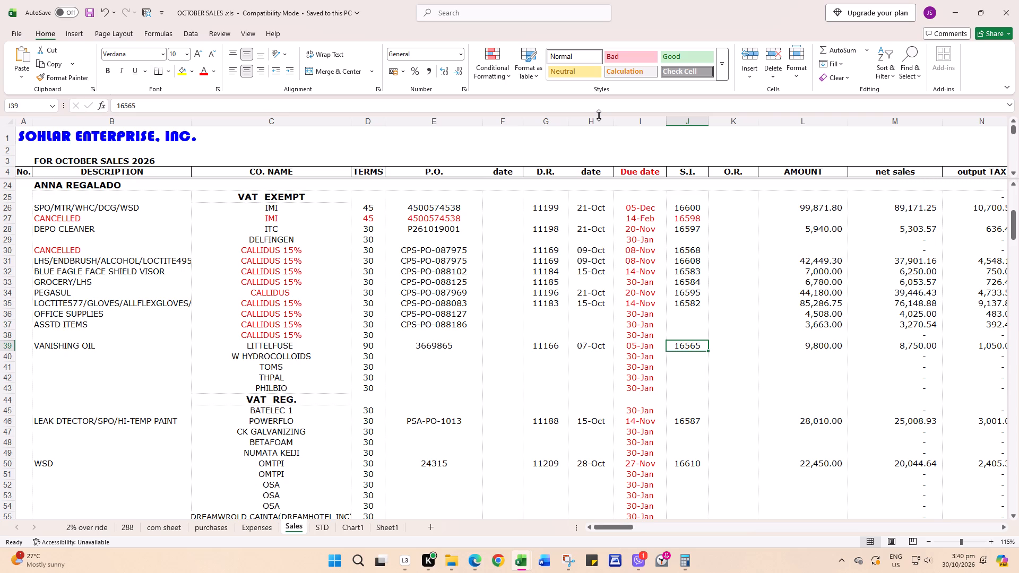
{"action": "key", "text": "Down"}
{"action": "key", "text": "Down"}
{"action": "key", "text": "Down"}
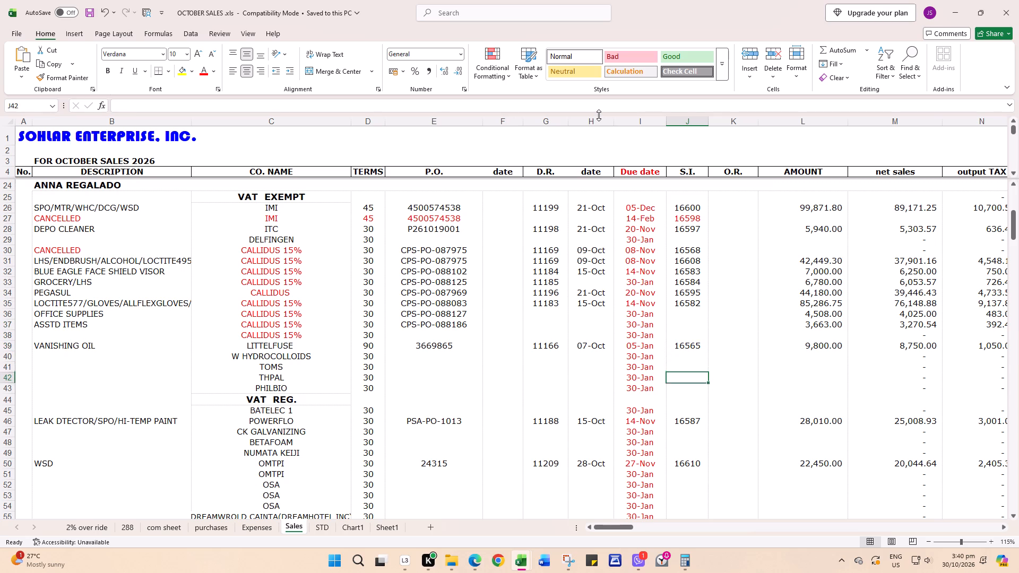
{"action": "key", "text": "Down"}
{"action": "key", "text": "Down"}
{"action": "key", "text": "Down"}
{"action": "key", "text": "Down"}
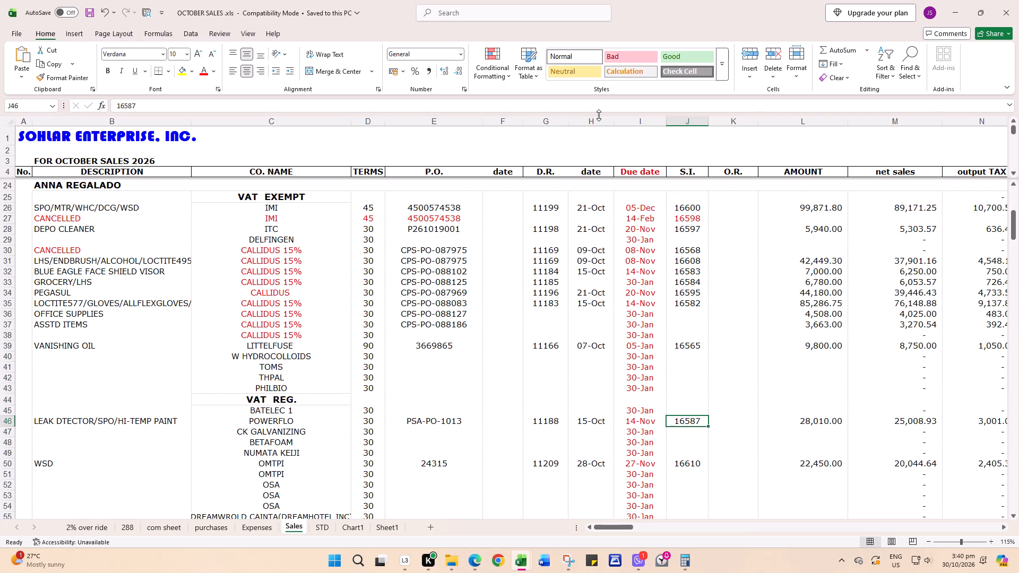
{"action": "key", "text": "Down"}
{"action": "key", "text": "Down"}
{"action": "key", "text": "Down"}
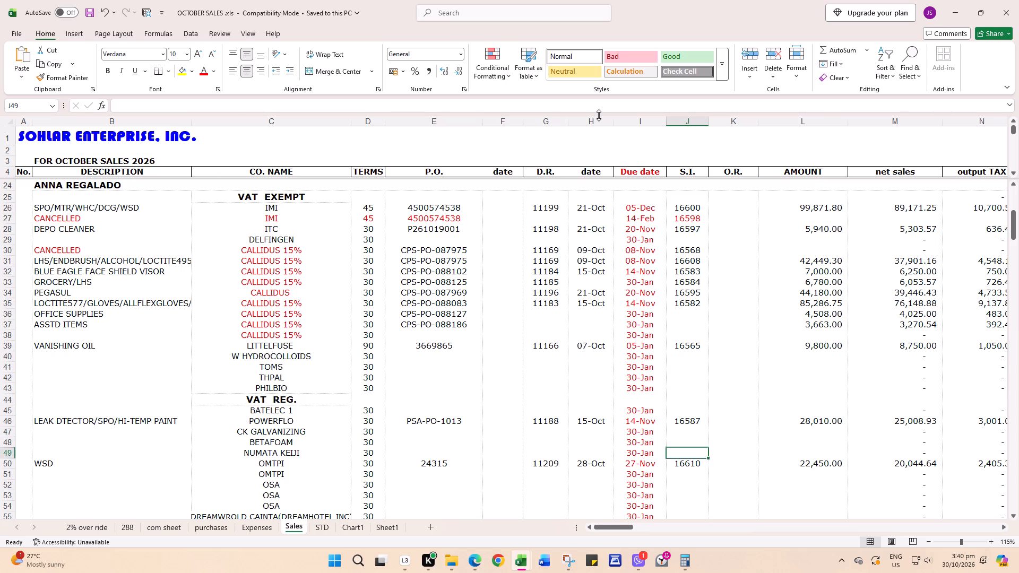
{"action": "key", "text": "Down"}
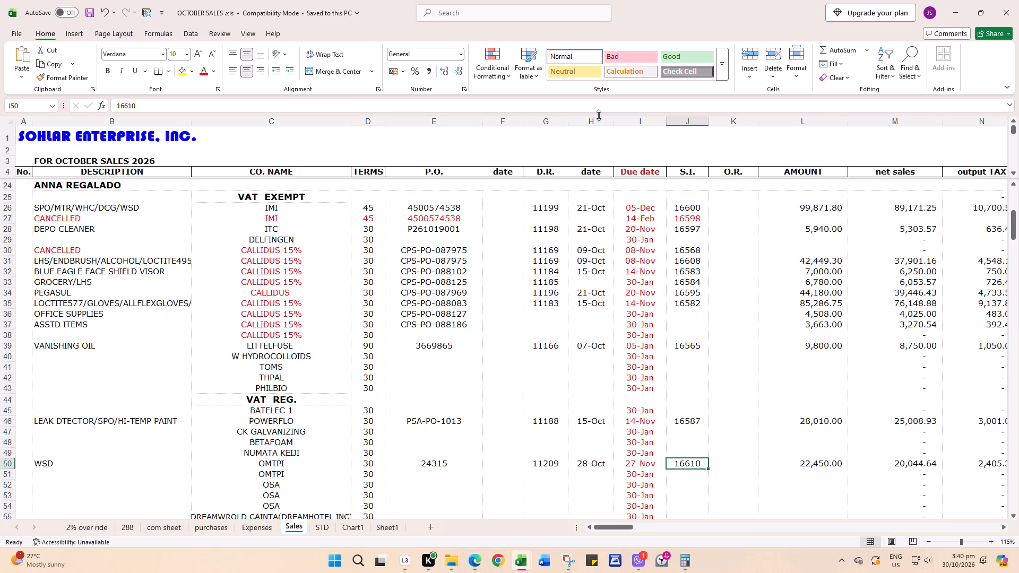
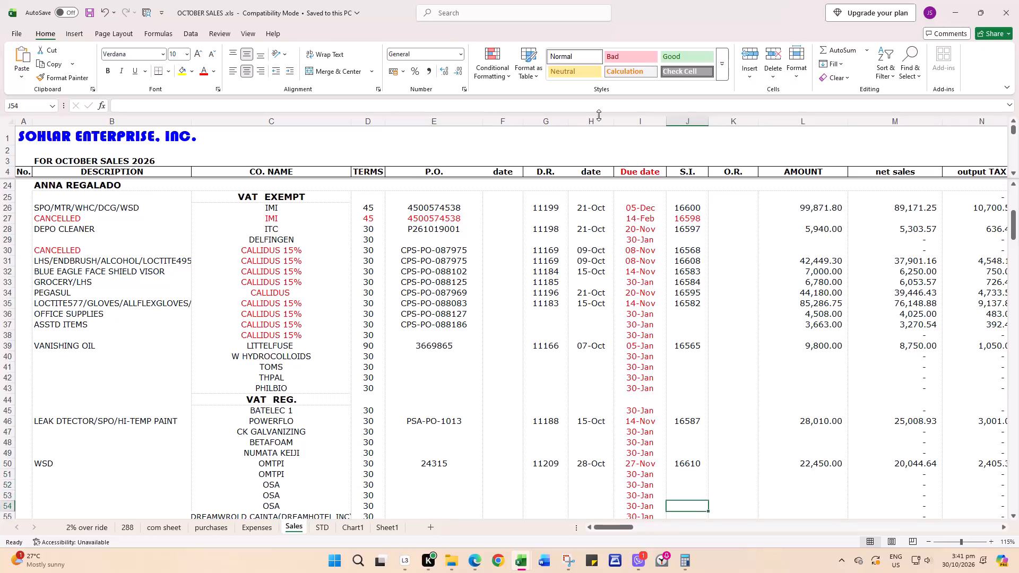
Check the S.I. numbers of the BEST NIGHT and ECONO CLEAN (SOGO) entries below the OSA rows.
{"action": "key", "text": "Down"}
{"action": "key", "text": "Down"}
{"action": "key", "text": "Down"}
{"action": "key", "text": "Down"}
{"action": "key", "text": "Down"}
{"action": "key", "text": "Down"}
{"action": "key", "text": "Down"}
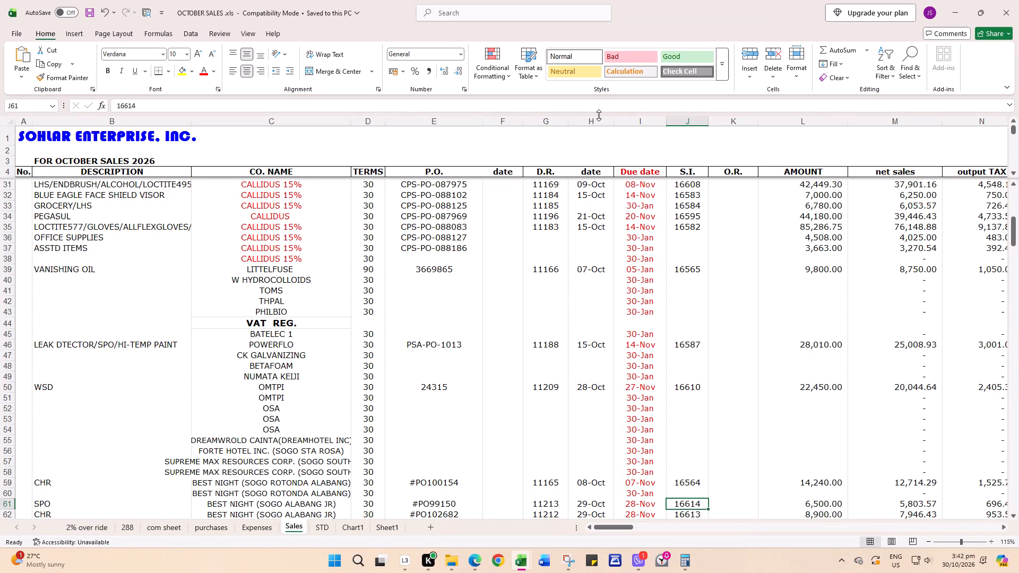
{"action": "key", "text": "Down"}
{"action": "key", "text": "Down"}
{"action": "key", "text": "Down"}
{"action": "key", "text": "Down"}
{"action": "key", "text": "Down"}
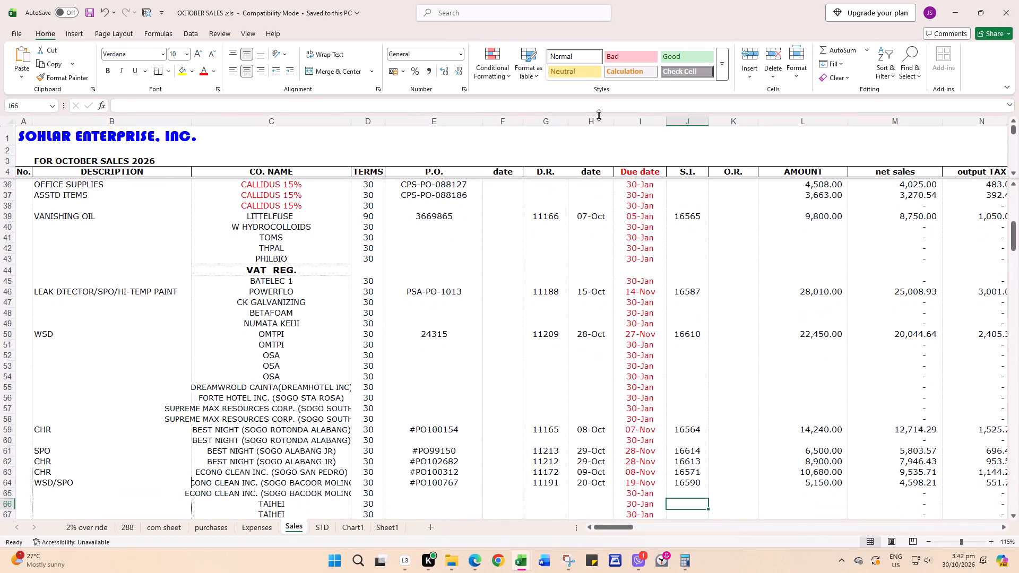
{"action": "key", "text": "Up"}
{"action": "key", "text": "Up"}
{"action": "key", "text": "Up"}
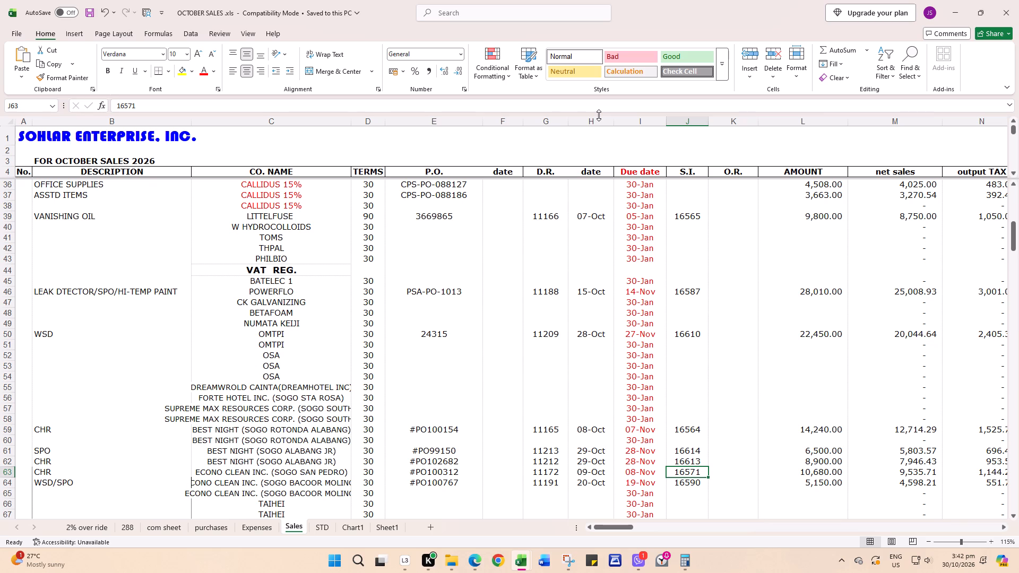
Check the S.I. entries in the next VAT EXEMPT group, from the ITC DEPO CLEANER row through KOSHIN KOGYO to SURTEC.
{"action": "key", "text": "Down"}
{"action": "key", "text": "Down"}
{"action": "key", "text": "Down"}
{"action": "key", "text": "Down"}
{"action": "key", "text": "Down"}
{"action": "key", "text": "Down"}
{"action": "key", "text": "Down"}
{"action": "key", "text": "Down"}
{"action": "key", "text": "Down"}
{"action": "key", "text": "Down"}
{"action": "key", "text": "Down"}
{"action": "key", "text": "Down"}
{"action": "key", "text": "Down"}
{"action": "key", "text": "Down"}
{"action": "key", "text": "Down"}
{"action": "key", "text": "Down"}
{"action": "key", "text": "Down"}
{"action": "key", "text": "Down"}
{"action": "key", "text": "Down"}
{"action": "key", "text": "Down"}
{"action": "key", "text": "Down"}
{"action": "key", "text": "Down"}
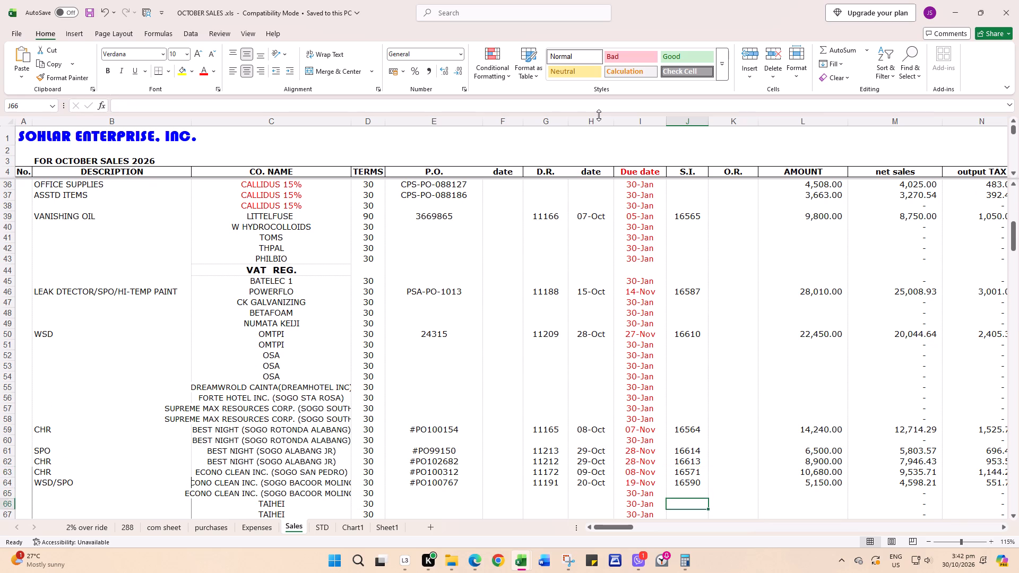
{"action": "key", "text": "Up"}
{"action": "key", "text": "Up"}
{"action": "key", "text": "Up"}
{"action": "key", "text": "Up"}
{"action": "key", "text": "Up"}
{"action": "key", "text": "Up"}
{"action": "key", "text": "Up"}
{"action": "key", "text": "Up"}
{"action": "key", "text": "Up"}
{"action": "key", "text": "Up"}
{"action": "key", "text": "Up"}
{"action": "key", "text": "Up"}
{"action": "key", "text": "Up"}
{"action": "key", "text": "Up"}
{"action": "key", "text": "Up"}
{"action": "key", "text": "Up"}
{"action": "key", "text": "Up"}
{"action": "key", "text": "Up"}
{"action": "key", "text": "Up"}
{"action": "key", "text": "Up"}
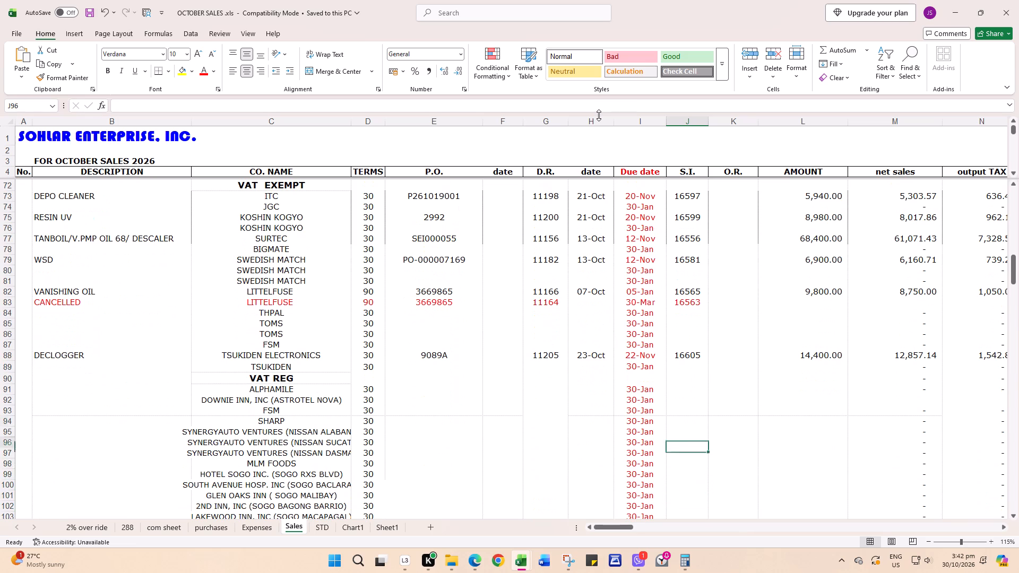
{"action": "key", "text": "Down"}
{"action": "key", "text": "Up"}
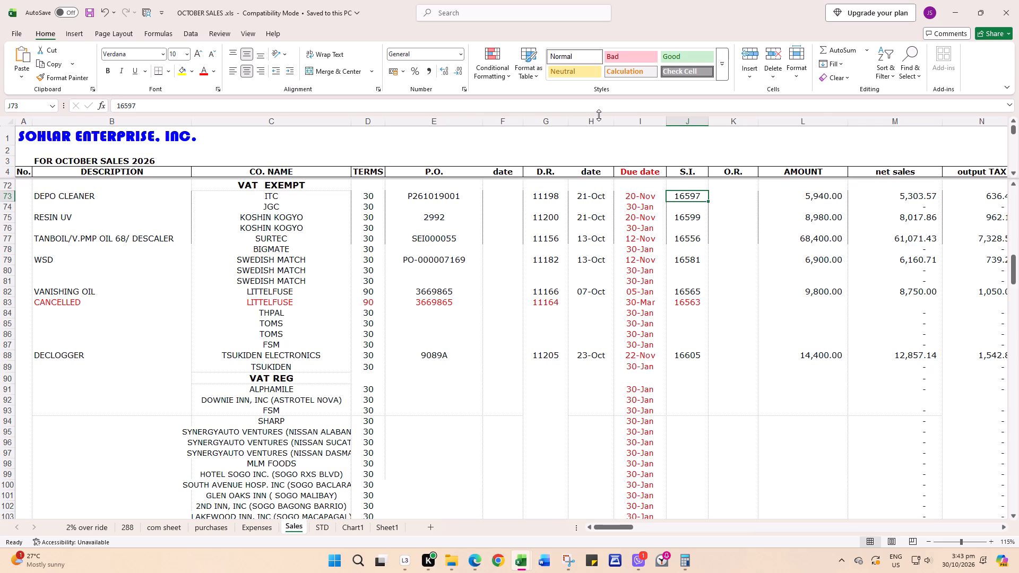
{"action": "key", "text": "Down"}
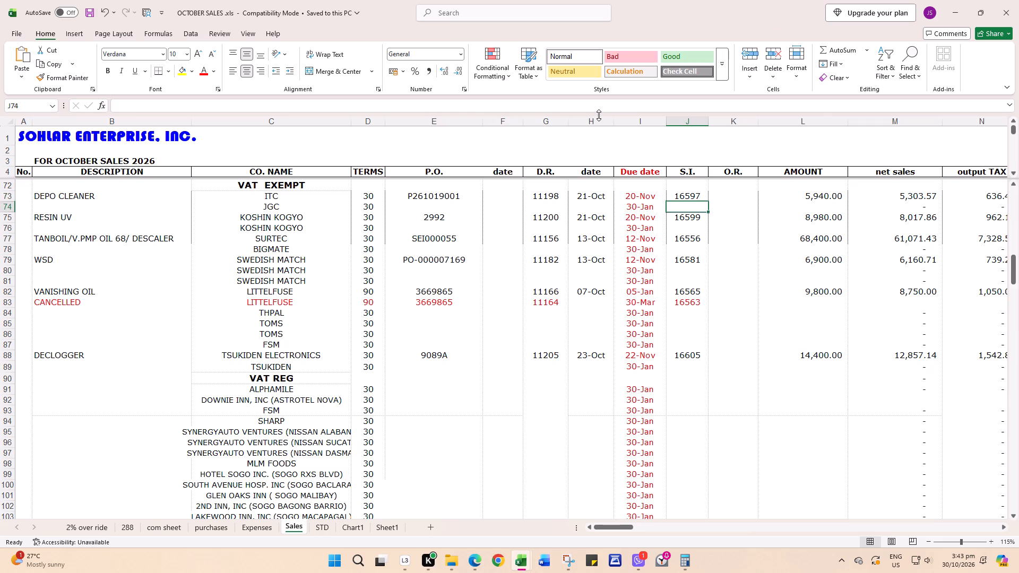
{"action": "key", "text": "Down"}
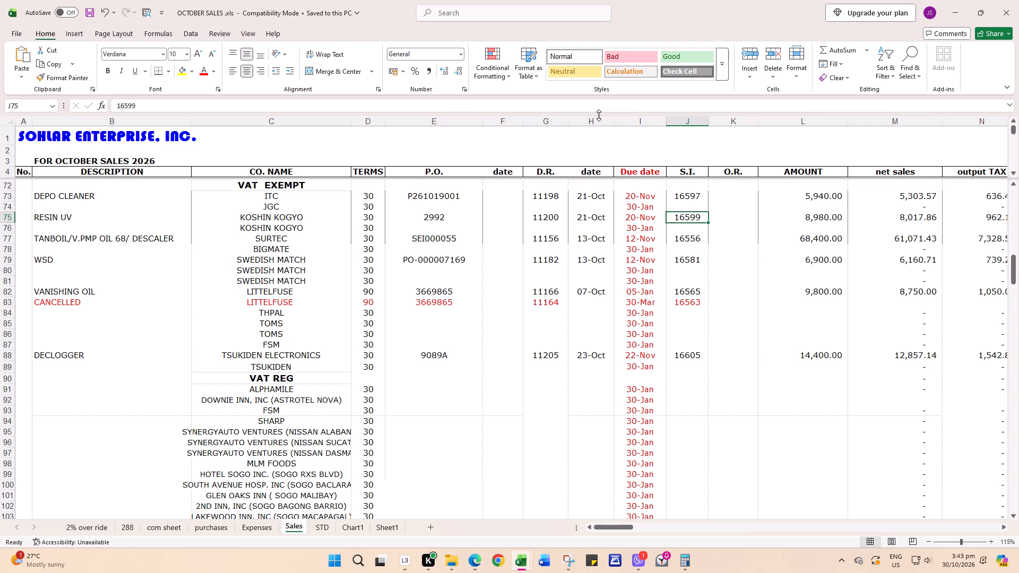
{"action": "key", "text": "Down"}
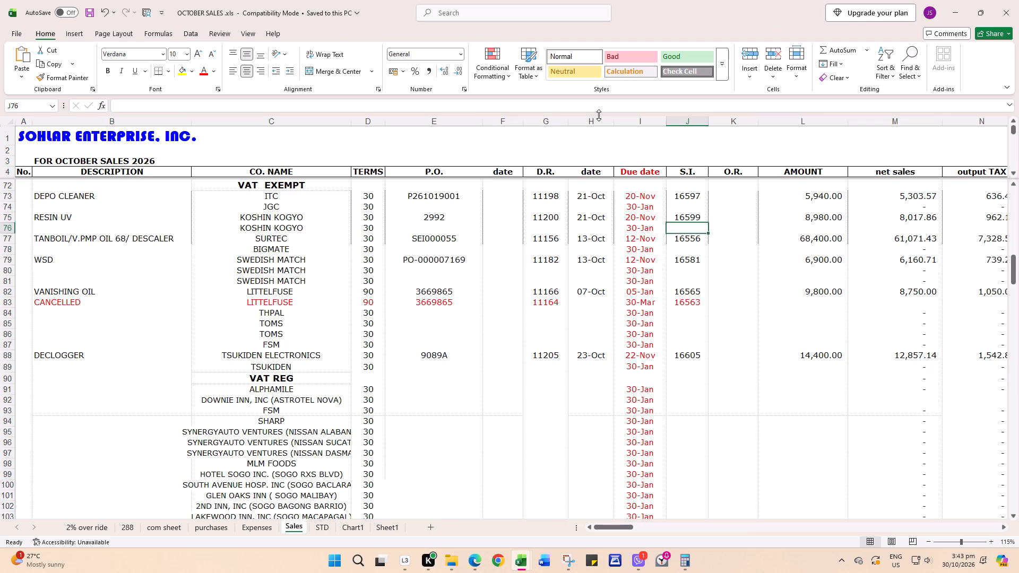
{"action": "key", "text": "Down"}
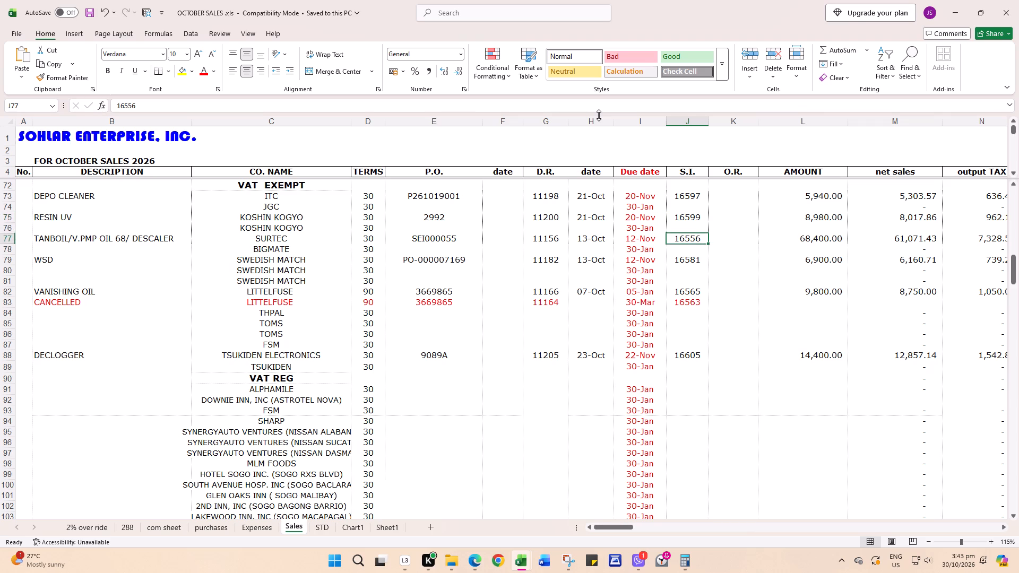
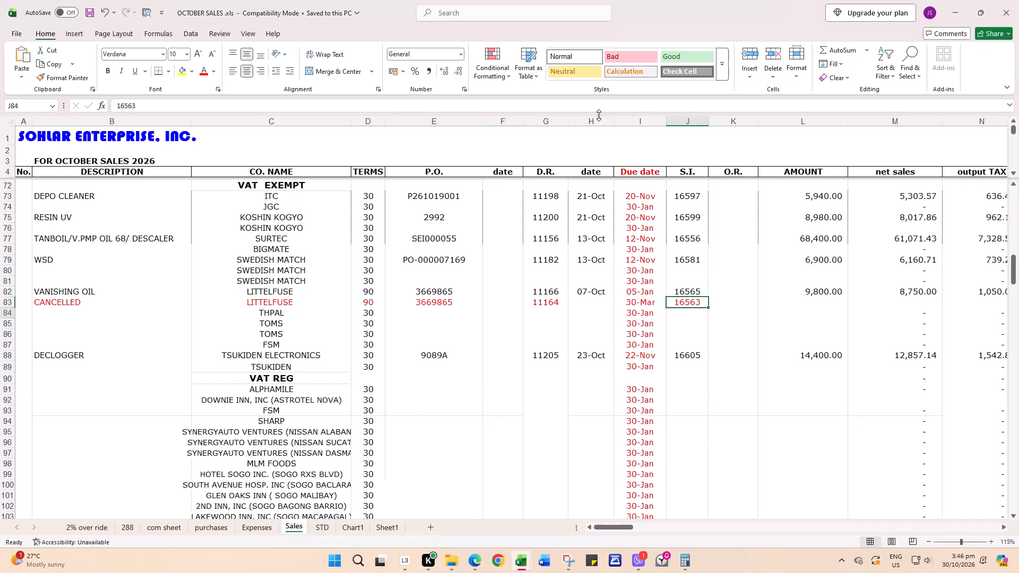
Check the S.I. entries from the LITTELFUSE and TSUKIDEN ELECTRONICS rows through the VAT REG group to the first BANDAI and CBNC rows.
{"action": "key", "text": "Down"}
{"action": "key", "text": "Down"}
{"action": "key", "text": "Down"}
{"action": "key", "text": "Down"}
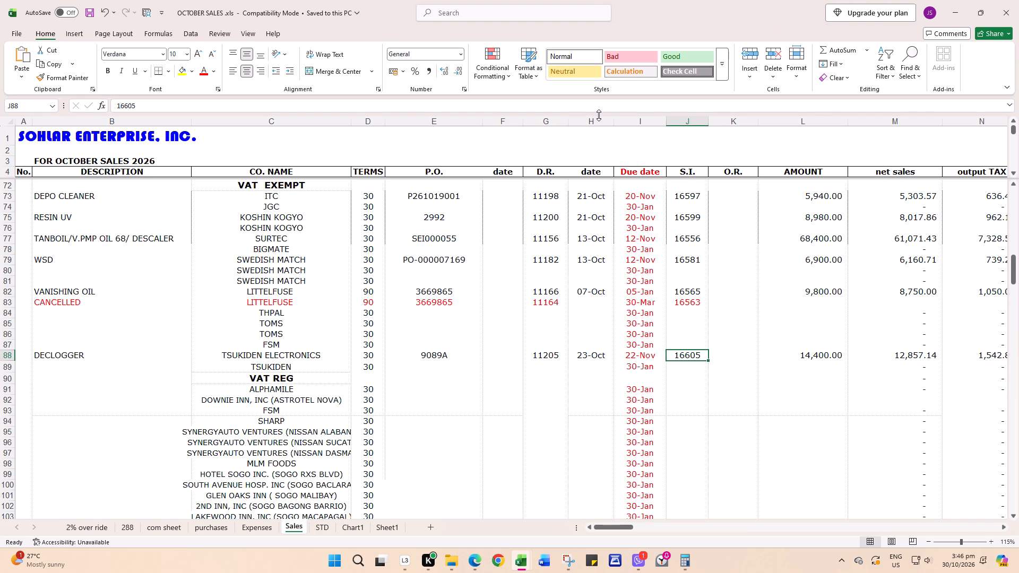
{"action": "key", "text": "Down"}
{"action": "key", "text": "Down"}
{"action": "key", "text": "Down"}
{"action": "key", "text": "Down"}
{"action": "key", "text": "Down"}
{"action": "key", "text": "Down"}
{"action": "key", "text": "Down"}
{"action": "key", "text": "Down"}
{"action": "key", "text": "Down"}
{"action": "key", "text": "Down"}
{"action": "key", "text": "Down"}
{"action": "key", "text": "Down"}
{"action": "key", "text": "Down"}
{"action": "key", "text": "Down"}
{"action": "key", "text": "Down"}
{"action": "key", "text": "Down"}
{"action": "key", "text": "Down"}
{"action": "key", "text": "Down"}
{"action": "key", "text": "Down"}
{"action": "key", "text": "Down"}
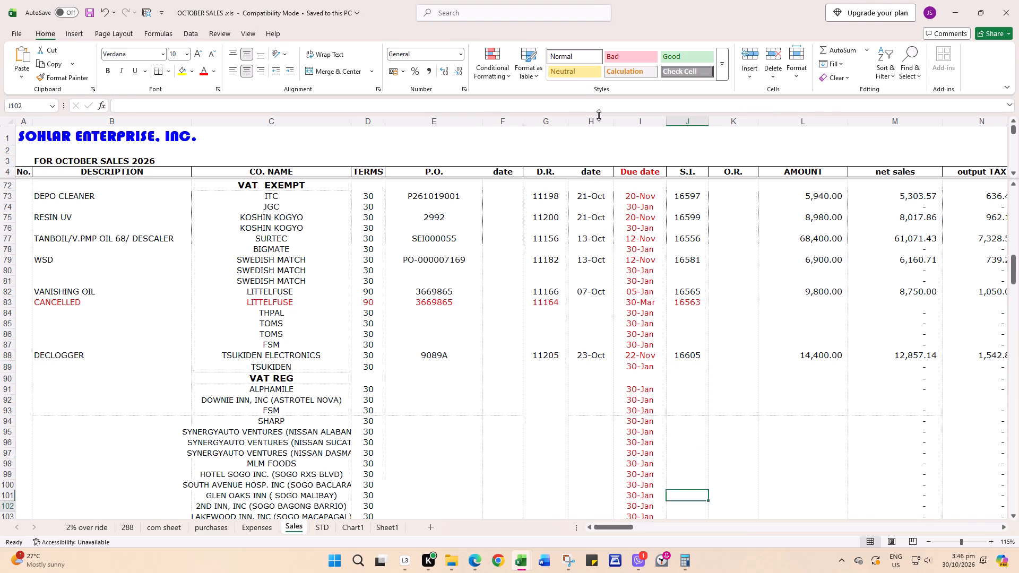
Recheck the S.I. entries upward from the CBNC MTR row past FIRST FIDERATED and EUROTEL MAKATI to the AF ( LEMON ) row.
{"action": "key", "text": "Up"}
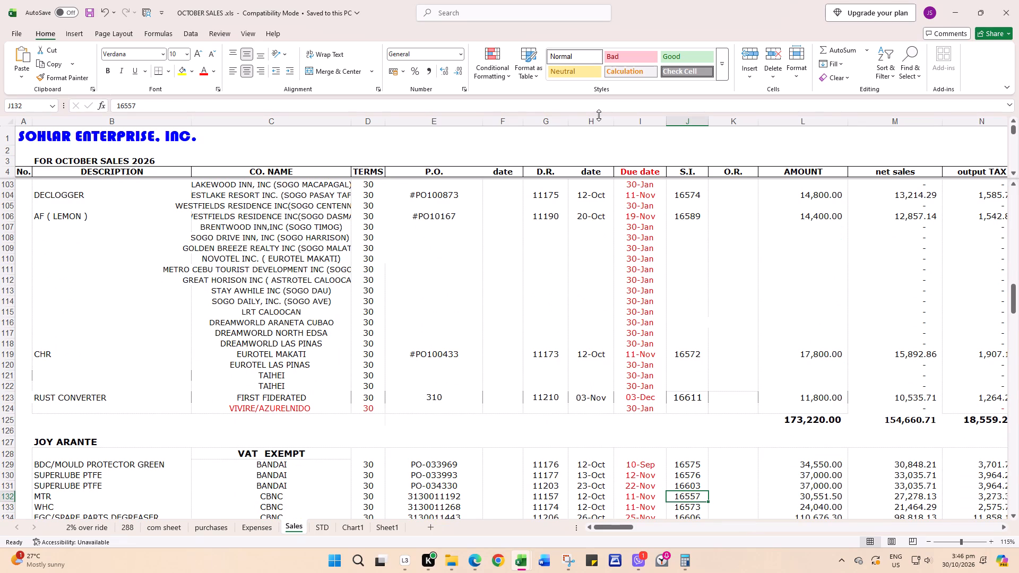
{"action": "key", "text": "Up"}
{"action": "key", "text": "Up"}
{"action": "key", "text": "Up"}
{"action": "key", "text": "Up"}
{"action": "key", "text": "Up"}
{"action": "key", "text": "Up"}
{"action": "key", "text": "Up"}
{"action": "key", "text": "Up"}
{"action": "key", "text": "Up"}
{"action": "key", "text": "Up"}
{"action": "key", "text": "Up"}
{"action": "key", "text": "Up"}
{"action": "key", "text": "Up"}
{"action": "key", "text": "Up"}
{"action": "key", "text": "Up"}
{"action": "key", "text": "Up"}
{"action": "key", "text": "Up"}
{"action": "key", "text": "Up"}
{"action": "key", "text": "Up"}
{"action": "key", "text": "Up"}
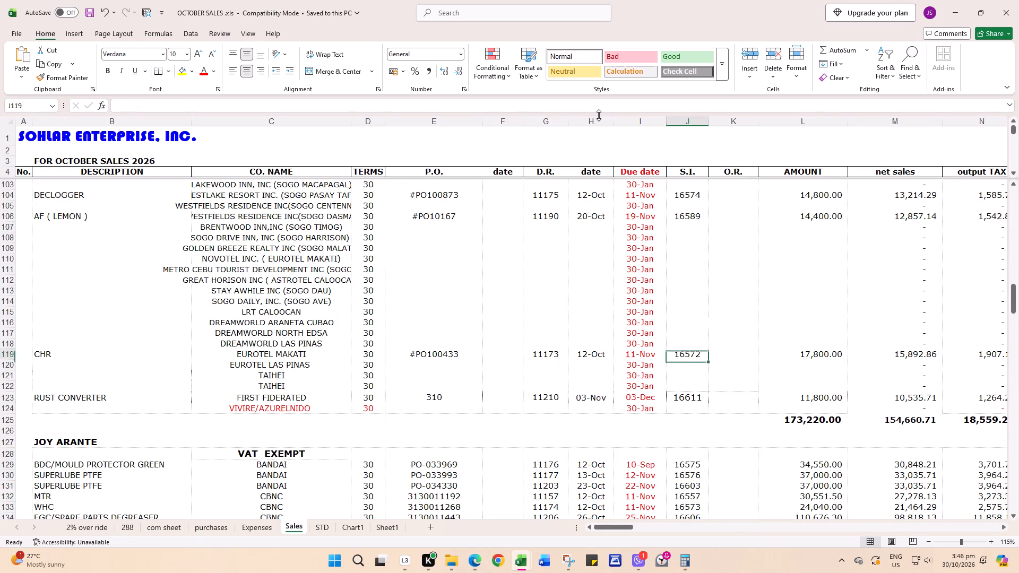
{"action": "key", "text": "Up"}
{"action": "key", "text": "Up"}
{"action": "key", "text": "Up"}
{"action": "key", "text": "Up"}
{"action": "key", "text": "Up"}
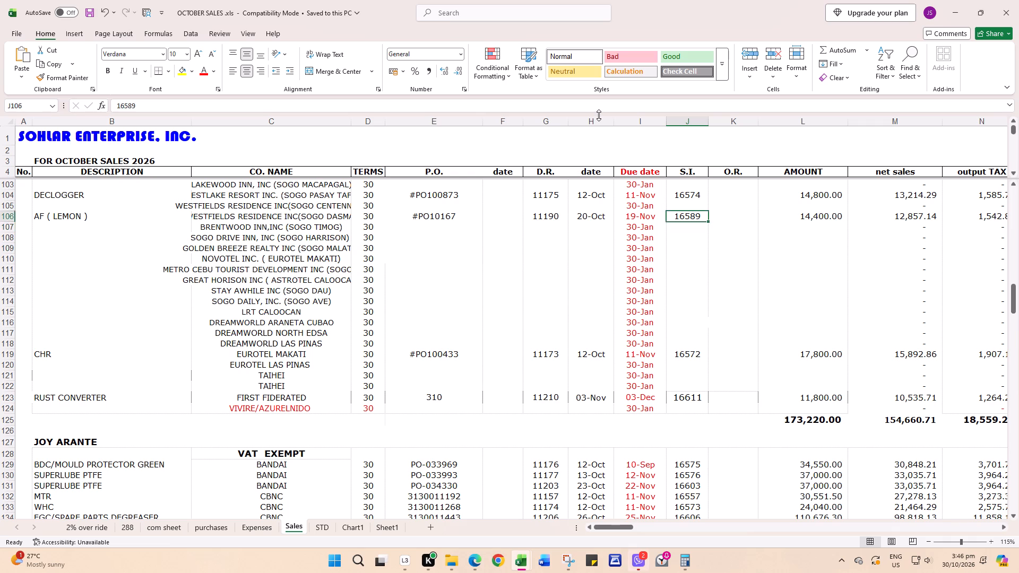
Review the S.I. column upward from the AF ( LEMON ) row through the SOGO rows to the TSUKIDEN ELECTRONICS DECLOGGER row.
{"action": "key", "text": "Up"}
{"action": "key", "text": "Up"}
{"action": "key", "text": "Up"}
{"action": "key", "text": "Up"}
{"action": "key", "text": "Up"}
{"action": "key", "text": "Up"}
{"action": "key", "text": "Up"}
{"action": "key", "text": "Up"}
{"action": "key", "text": "Up"}
{"action": "key", "text": "Up"}
{"action": "key", "text": "Up"}
{"action": "key", "text": "Up"}
{"action": "key", "text": "Up"}
{"action": "key", "text": "Up"}
{"action": "key", "text": "Up"}
{"action": "key", "text": "Up"}
{"action": "key", "text": "Up"}
{"action": "key", "text": "Up"}
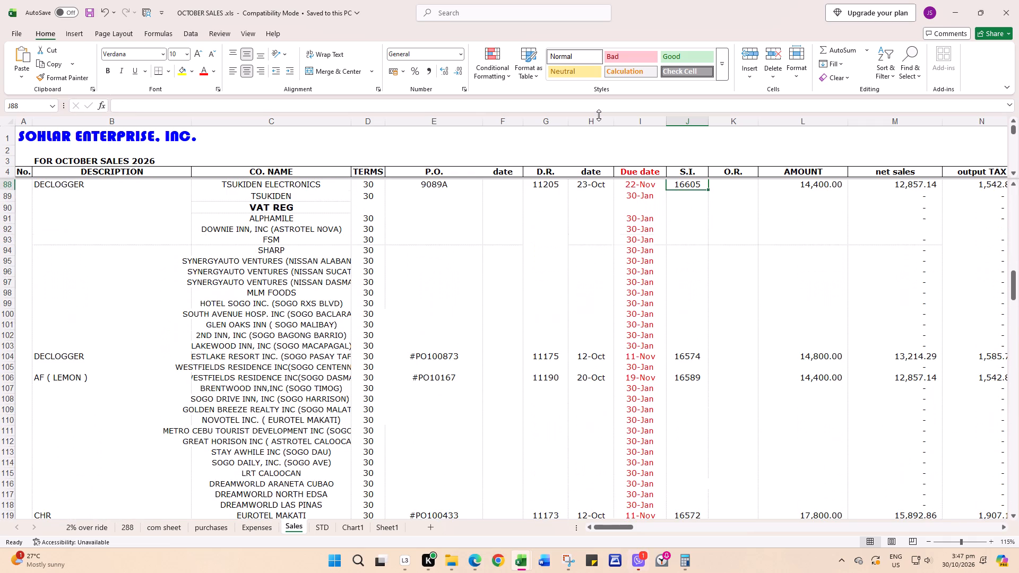
{"action": "key", "text": "Up"}
Go through the VAT REG S.I. entries again, continuing past the subtotal to the BANDAI and CBNC rows of the next VAT EXEMPT group.
{"action": "key", "text": "Down"}
{"action": "key", "text": "Down"}
{"action": "key", "text": "Down"}
{"action": "key", "text": "Down"}
{"action": "key", "text": "Down"}
{"action": "key", "text": "Down"}
{"action": "key", "text": "Down"}
{"action": "key", "text": "Down"}
{"action": "key", "text": "Down"}
{"action": "key", "text": "Down"}
{"action": "key", "text": "Down"}
{"action": "key", "text": "Down"}
{"action": "key", "text": "Down"}
{"action": "key", "text": "Down"}
{"action": "key", "text": "Down"}
{"action": "key", "text": "Down"}
{"action": "key", "text": "Down"}
{"action": "key", "text": "Down"}
{"action": "key", "text": "Down"}
{"action": "key", "text": "Down"}
{"action": "key", "text": "Down"}
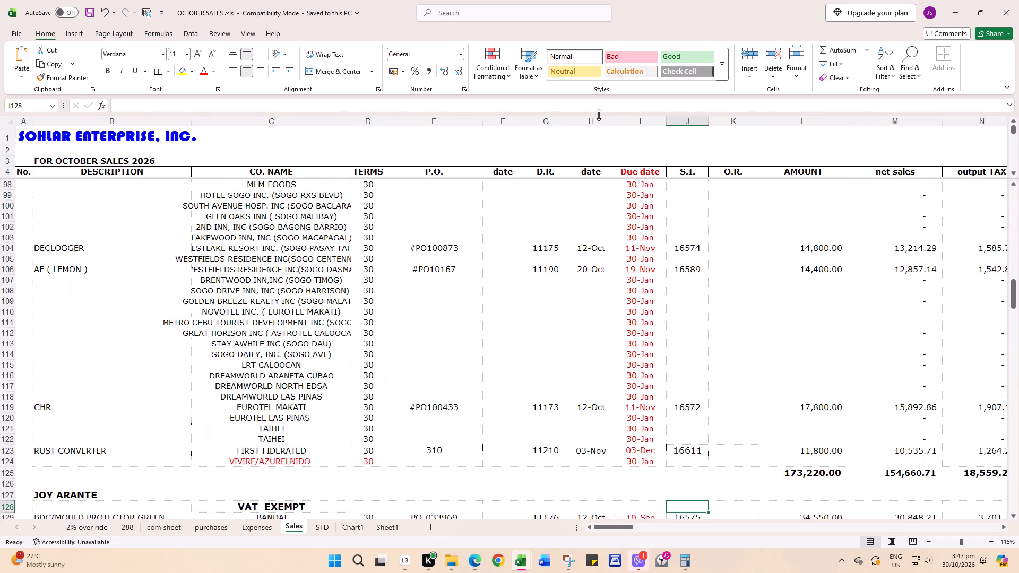
{"action": "key", "text": "Down"}
{"action": "key", "text": "Down"}
{"action": "key", "text": "Down"}
{"action": "key", "text": "Down"}
{"action": "key", "text": "Down"}
{"action": "key", "text": "Down"}
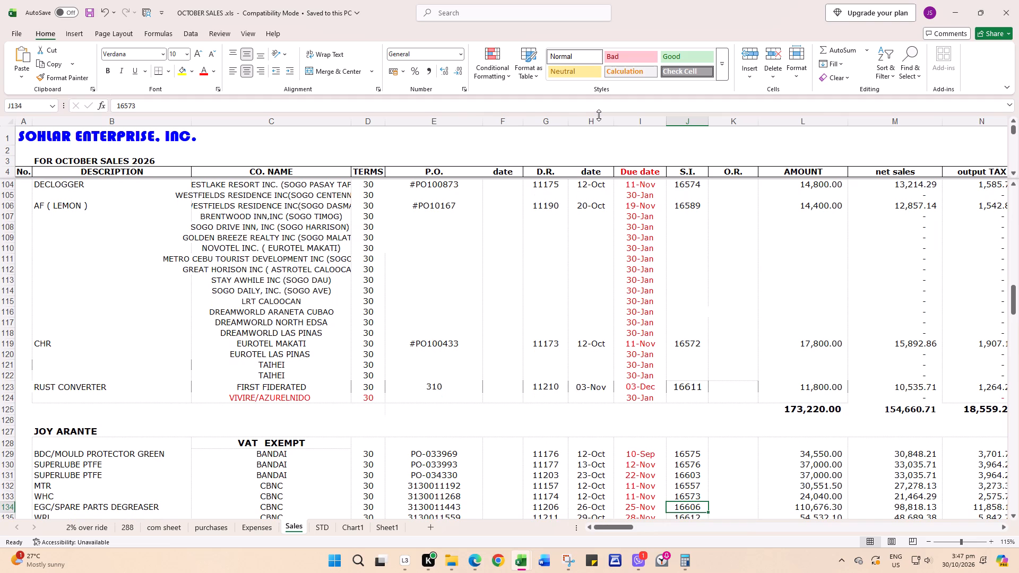
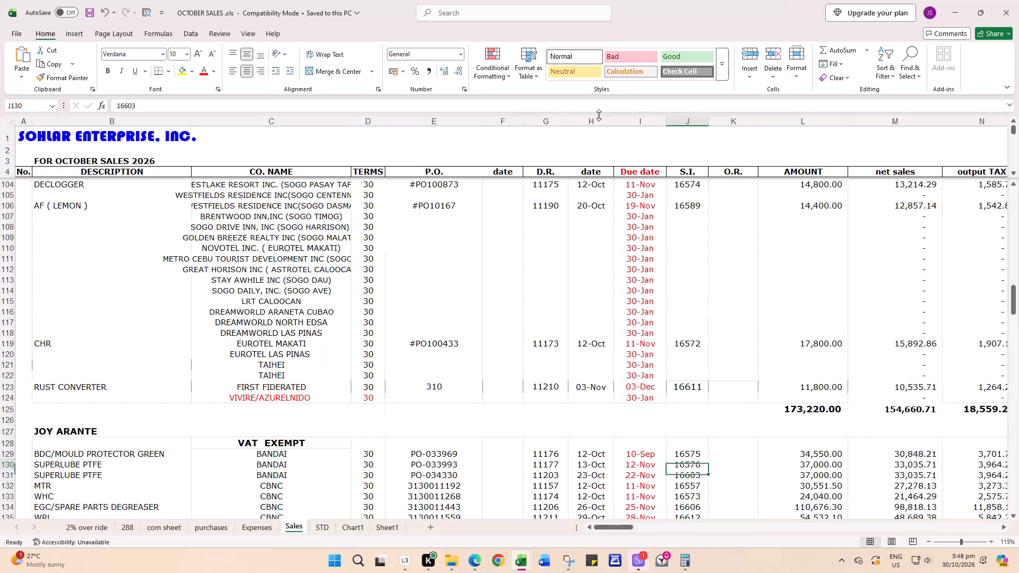
Check the BANDAI and first CBNC entries against their S.I. numbers and set the CBNC WHC row's AMOUNT to 24010.
{"action": "key", "text": "Up"}
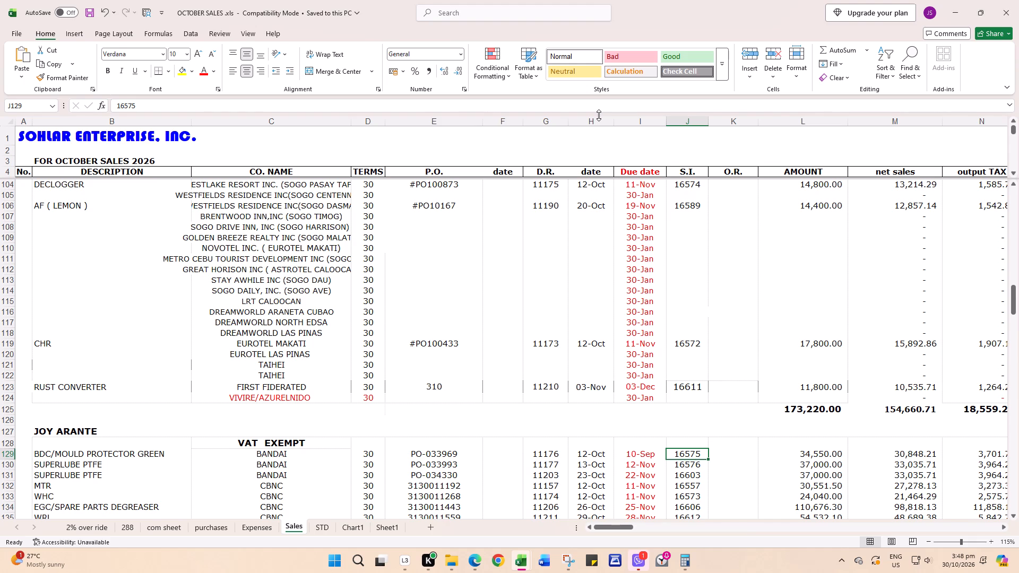
{"action": "key", "text": "Down"}
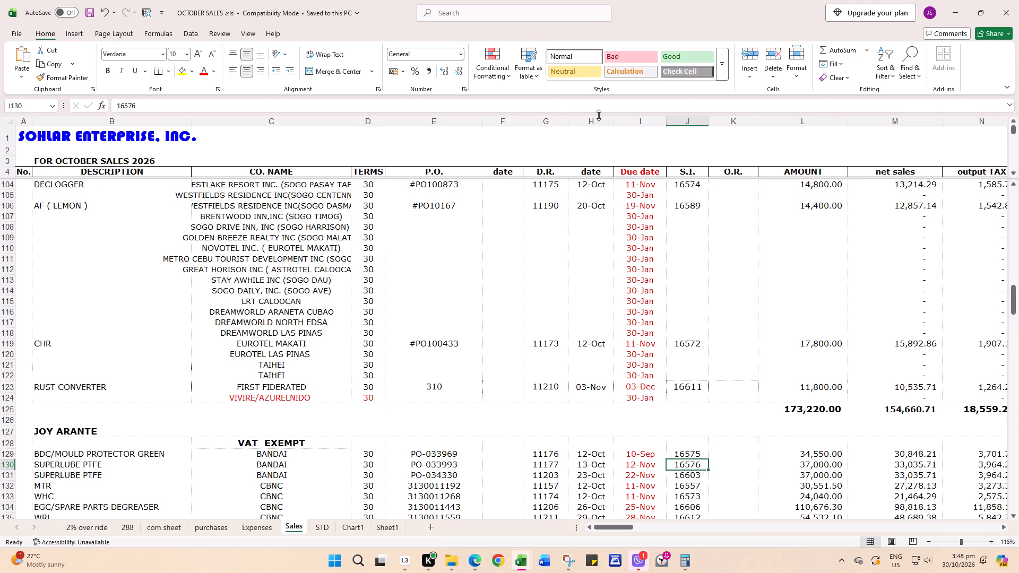
{"action": "key", "text": "Down"}
{"action": "key", "text": "Down"}
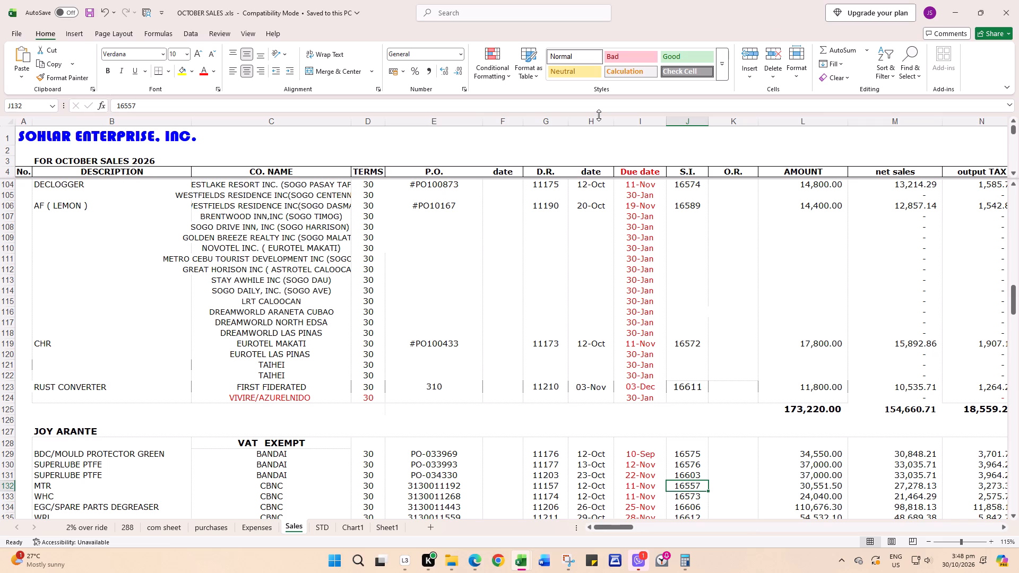
{"action": "key", "text": "Down"}
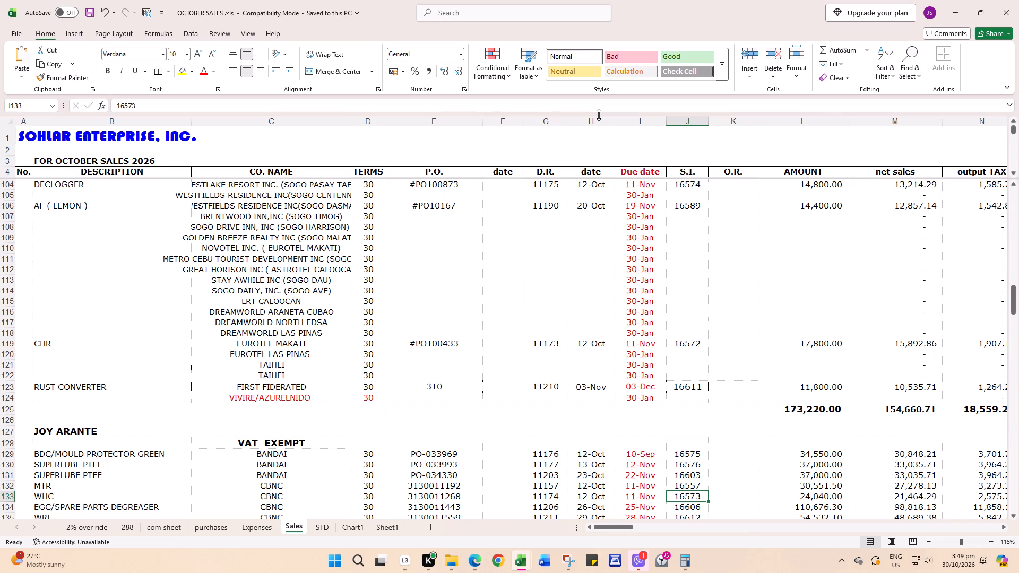
{"action": "key", "text": "Right"}
{"action": "key", "text": "Right"}
{"action": "type", "text": "24"}
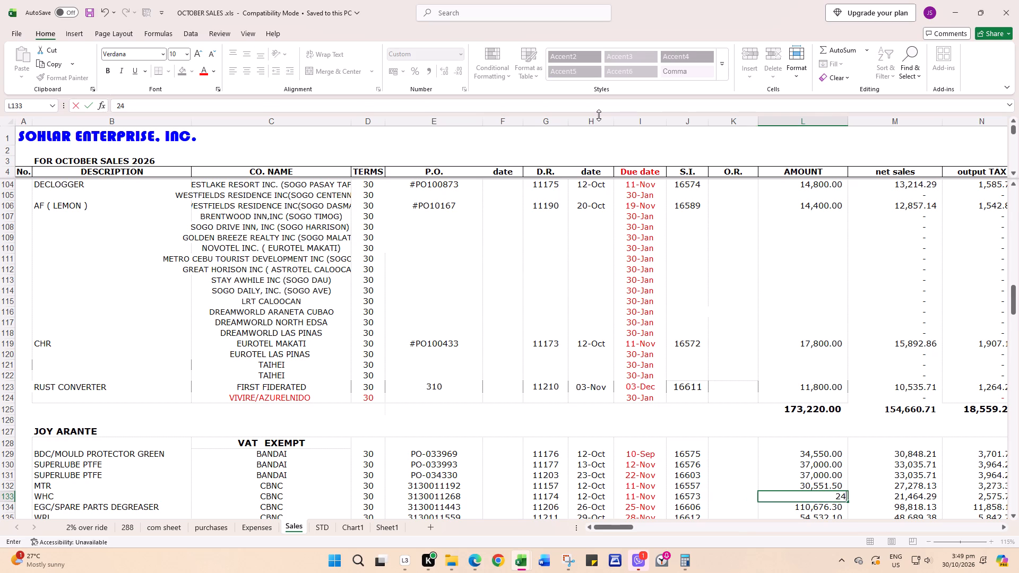
{"action": "type", "text": "01"}
{"action": "key", "text": "0"}
{"action": "key", "text": "Return"}
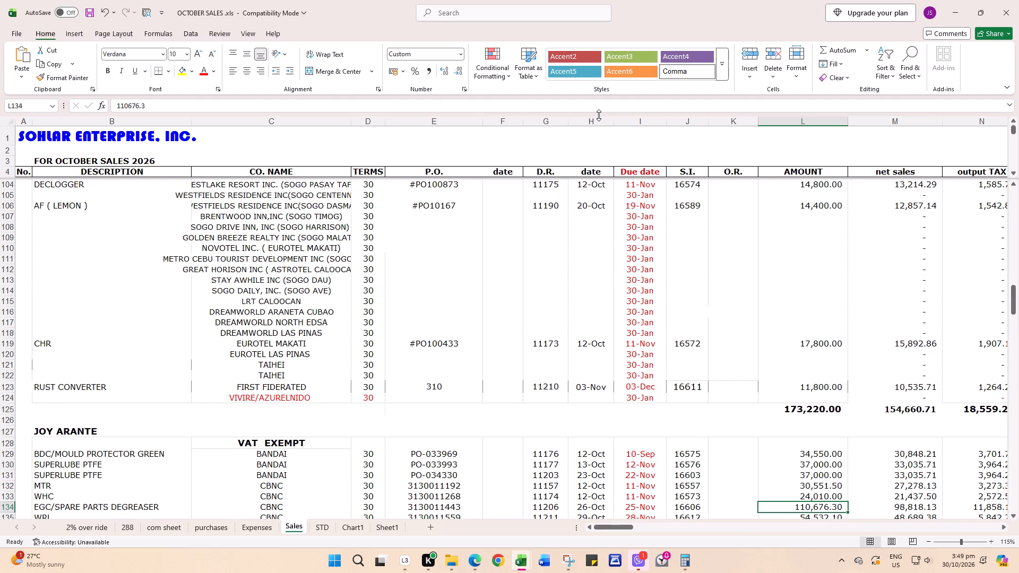
Check the S.I. entries from the CBNC EGC/SPARE PARTS DEGREASER row through CPL and FURUKAWA to the DAIHO LIMA rows.
{"action": "key", "text": "Left"}
{"action": "key", "text": "Left"}
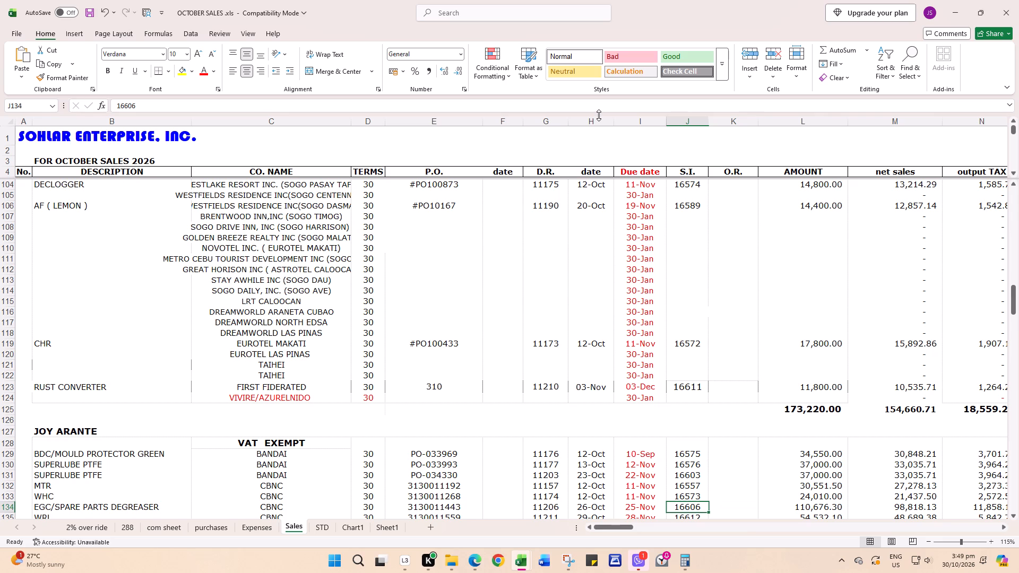
{"action": "key", "text": "Down"}
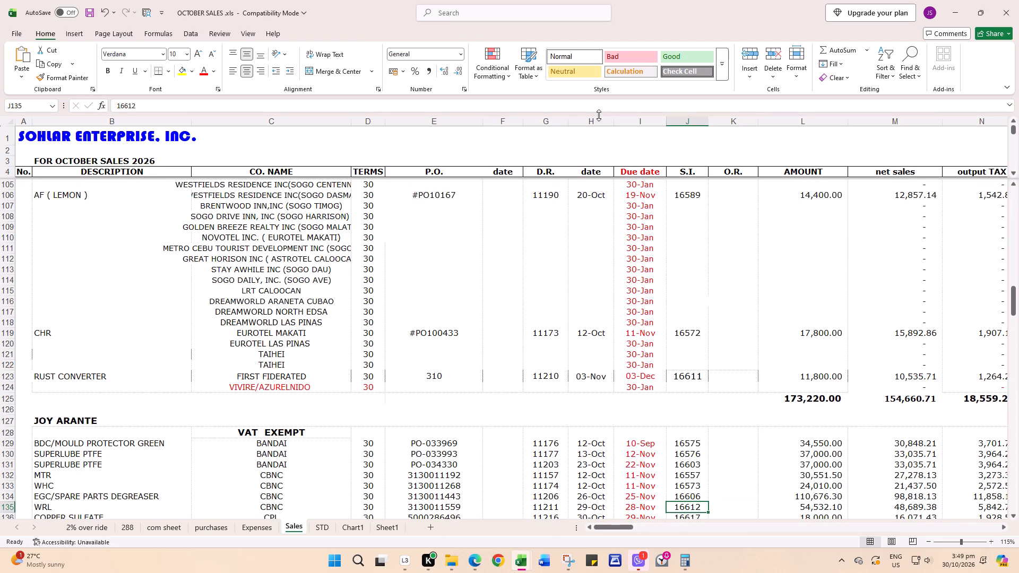
{"action": "key", "text": "Down"}
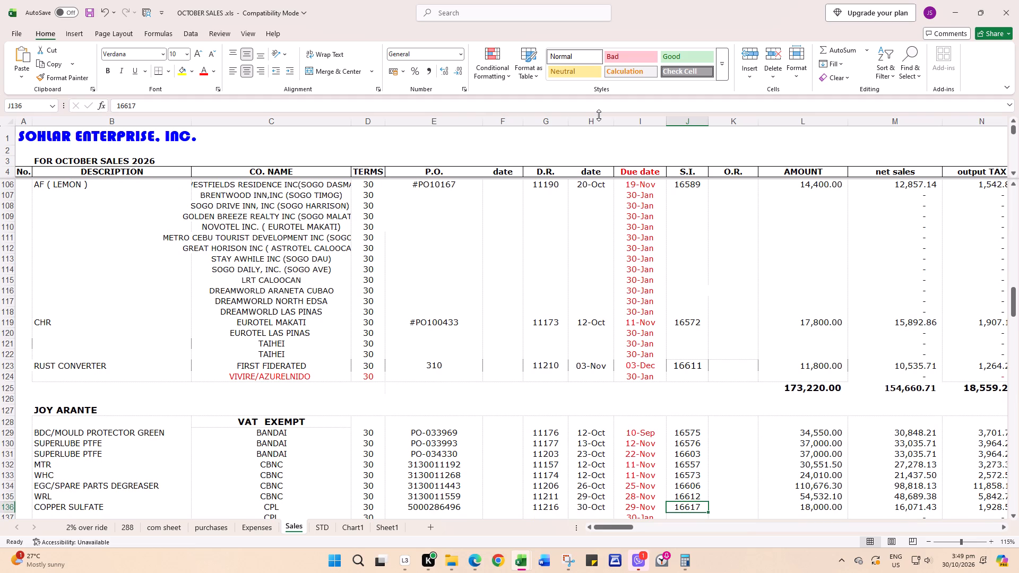
{"action": "key", "text": "Down"}
{"action": "key", "text": "Down"}
{"action": "key", "text": "Down"}
{"action": "key", "text": "Down"}
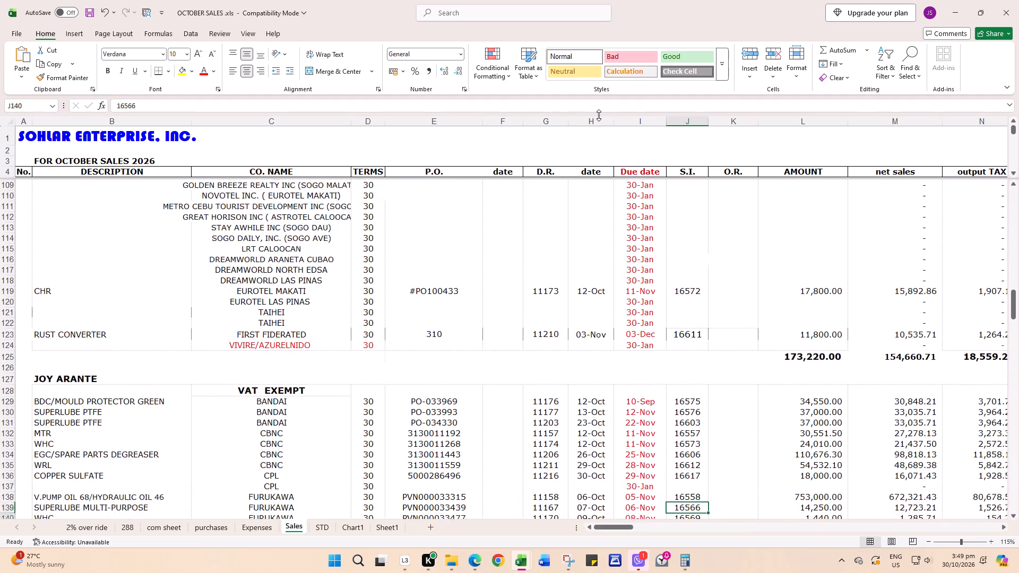
{"action": "key", "text": "Down"}
{"action": "key", "text": "Down"}
{"action": "key", "text": "Down"}
{"action": "key", "text": "Down"}
{"action": "key", "text": "Down"}
{"action": "key", "text": "Down"}
{"action": "key", "text": "Down"}
{"action": "key", "text": "Down"}
{"action": "key", "text": "Down"}
{"action": "key", "text": "Down"}
{"action": "key", "text": "Down"}
Go back up the S.I. column from the DAIHO LIMA rows through FURUKAWA to the CPL COPPER SULFATE row.
{"action": "key", "text": "Up"}
{"action": "key", "text": "Up"}
{"action": "key", "text": "Up"}
{"action": "key", "text": "Up"}
{"action": "key", "text": "Up"}
{"action": "key", "text": "Up"}
{"action": "key", "text": "Up"}
{"action": "key", "text": "Up"}
{"action": "key", "text": "Up"}
{"action": "key", "text": "Up"}
{"action": "key", "text": "Up"}
{"action": "key", "text": "Up"}
{"action": "key", "text": "Up"}
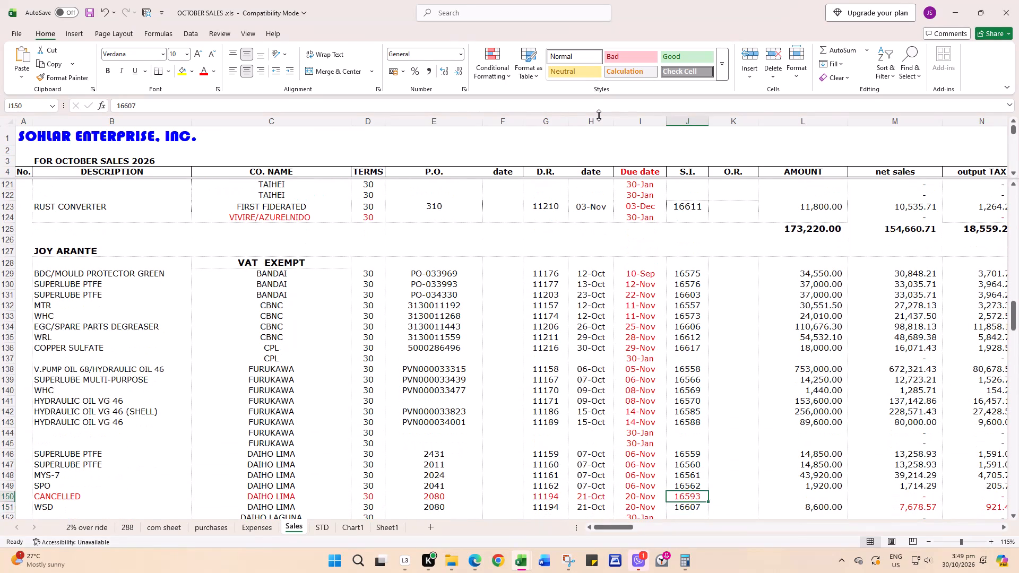
{"action": "key", "text": "Up"}
{"action": "key", "text": "Up"}
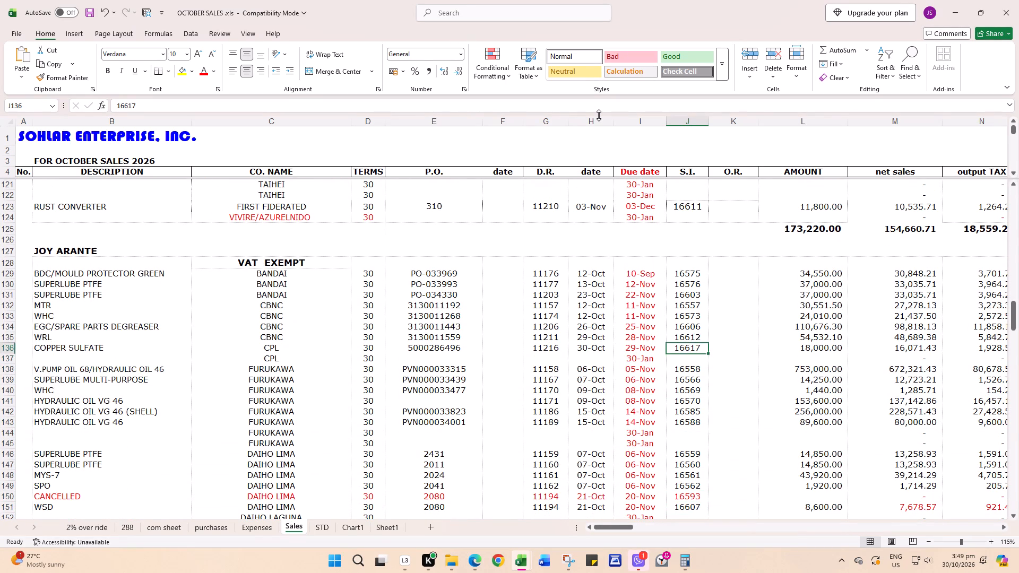
Check the S.I. entries one by one from the FURUKAWA V.PUMP OIL 68 row through the DAIHO LIMA rows to WSD.
{"action": "key", "text": "Down"}
{"action": "key", "text": "Down"}
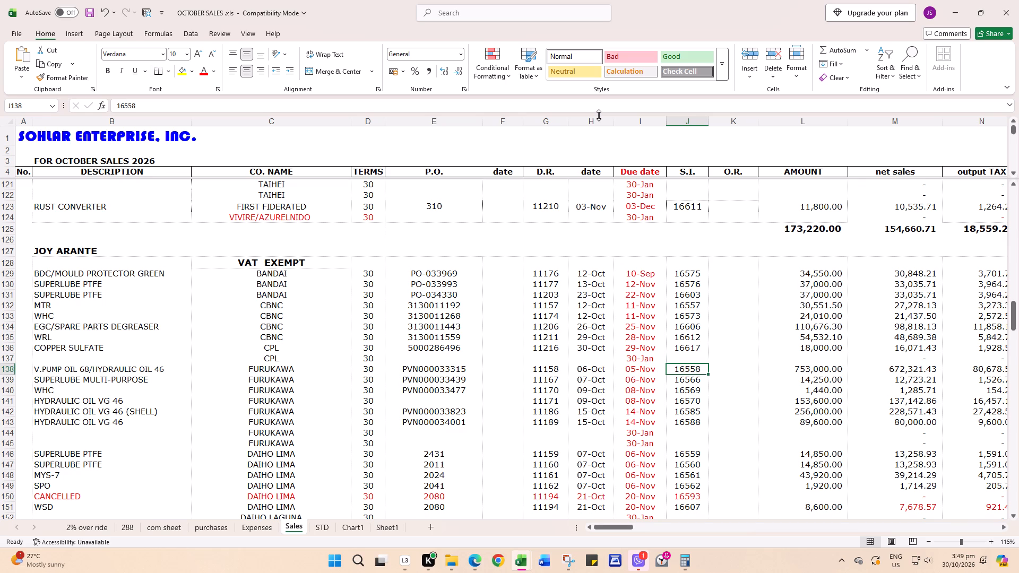
{"action": "key", "text": "Down"}
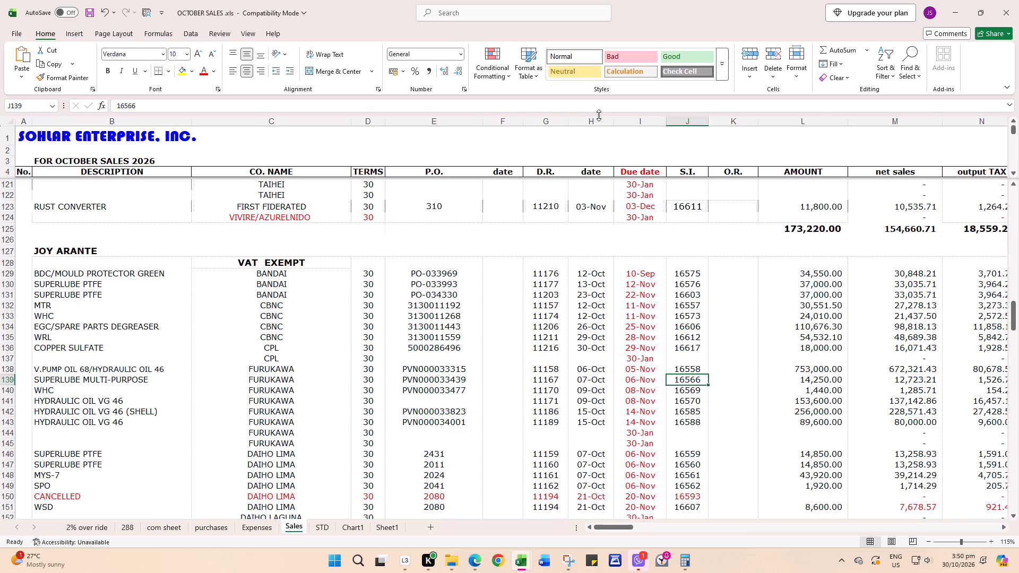
{"action": "key", "text": "Down"}
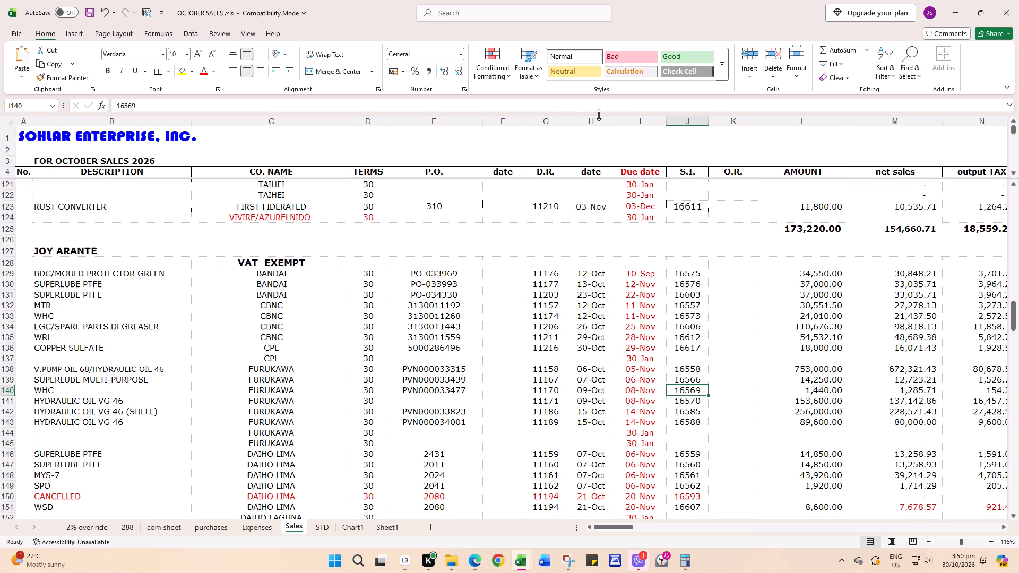
{"action": "key", "text": "Down"}
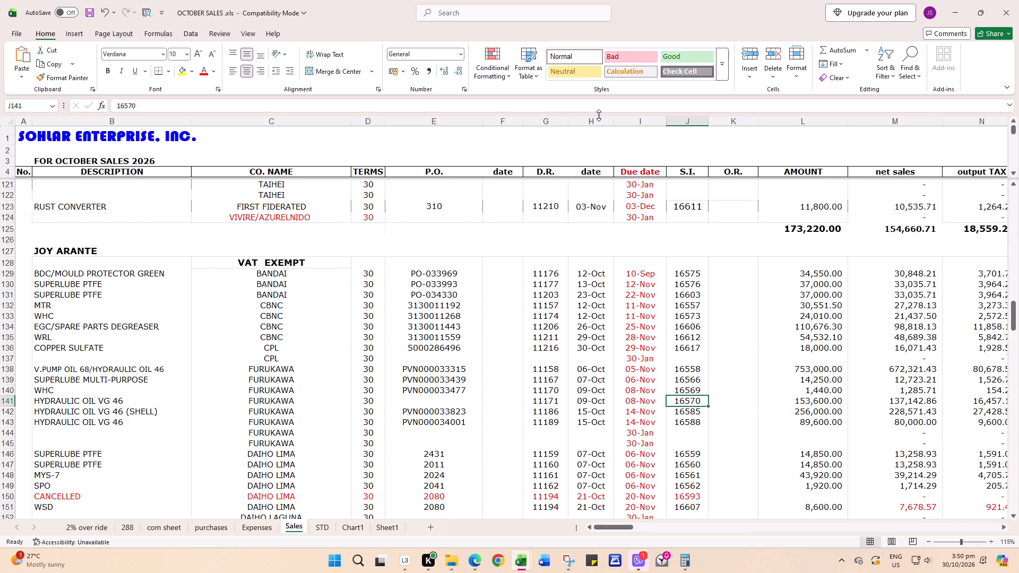
{"action": "key", "text": "Down"}
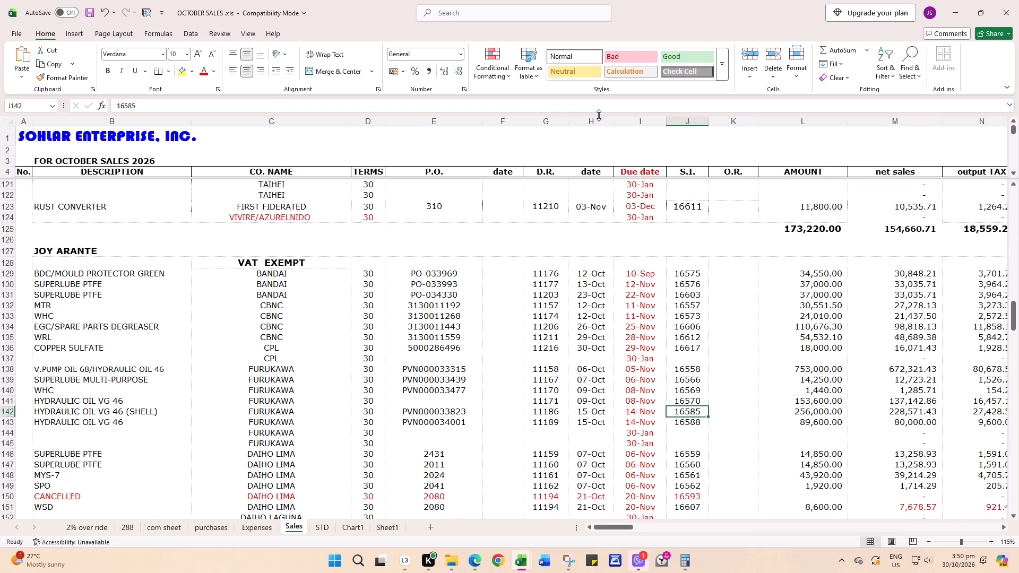
{"action": "key", "text": "Down"}
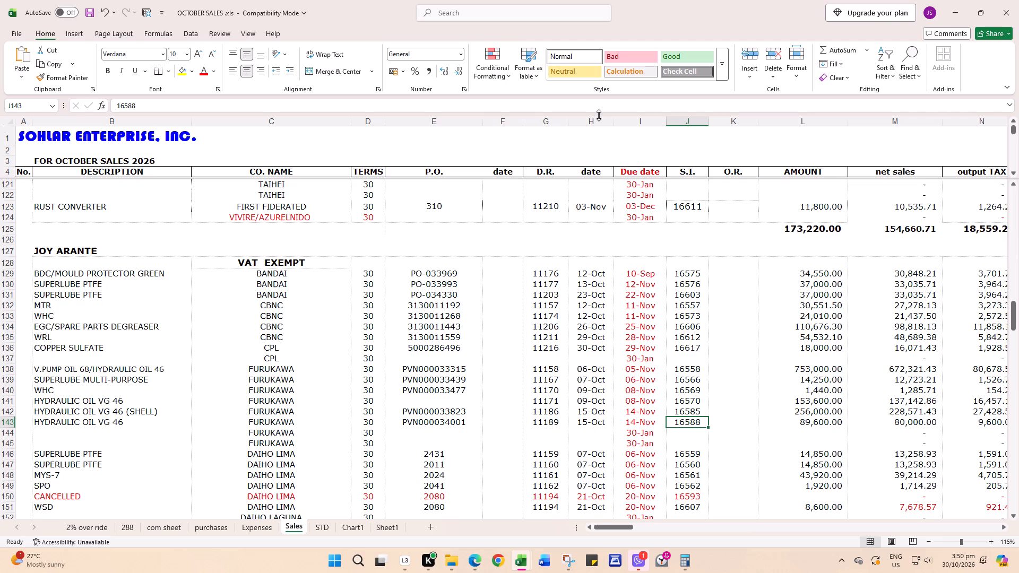
{"action": "key", "text": "Down"}
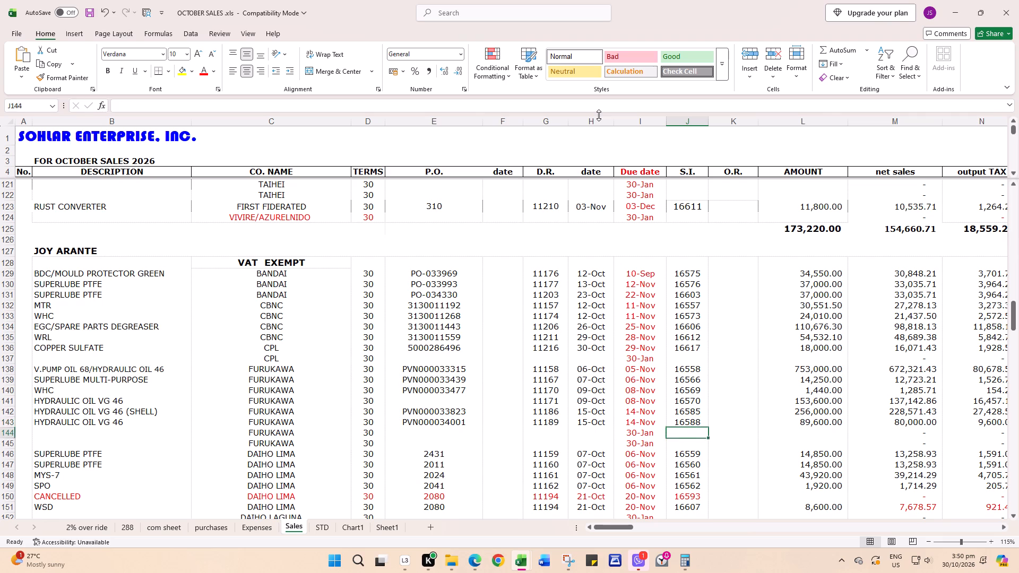
{"action": "key", "text": "Down"}
{"action": "key", "text": "Down"}
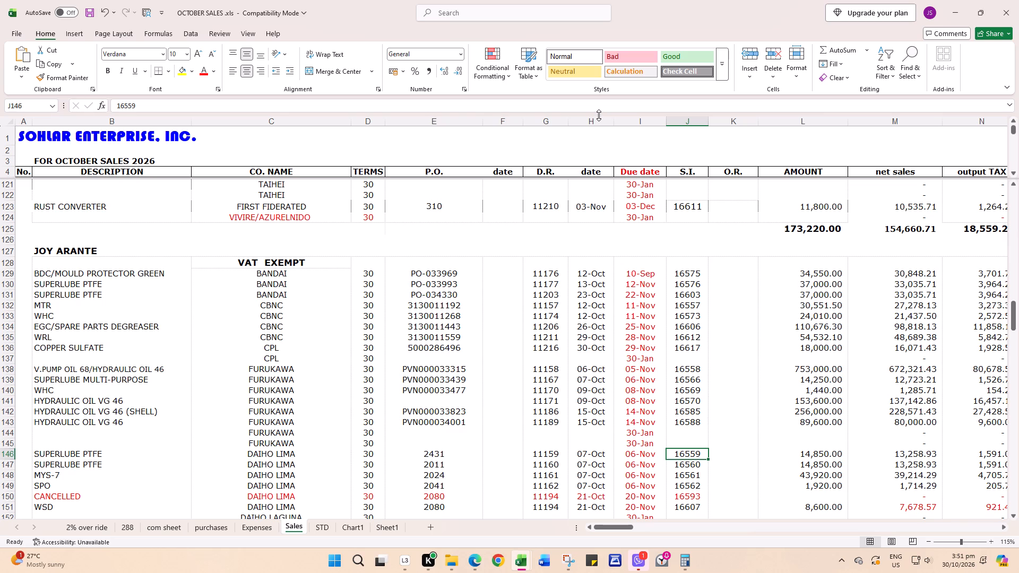
{"action": "key", "text": "Down"}
{"action": "key", "text": "Down"}
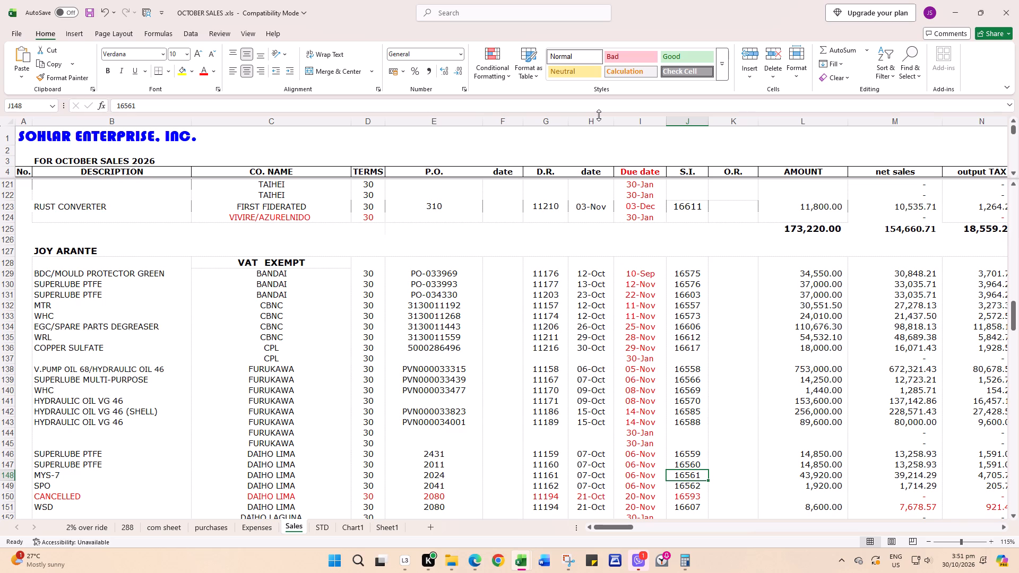
{"action": "key", "text": "Down"}
{"action": "key", "text": "Down"}
{"action": "key", "text": "Down"}
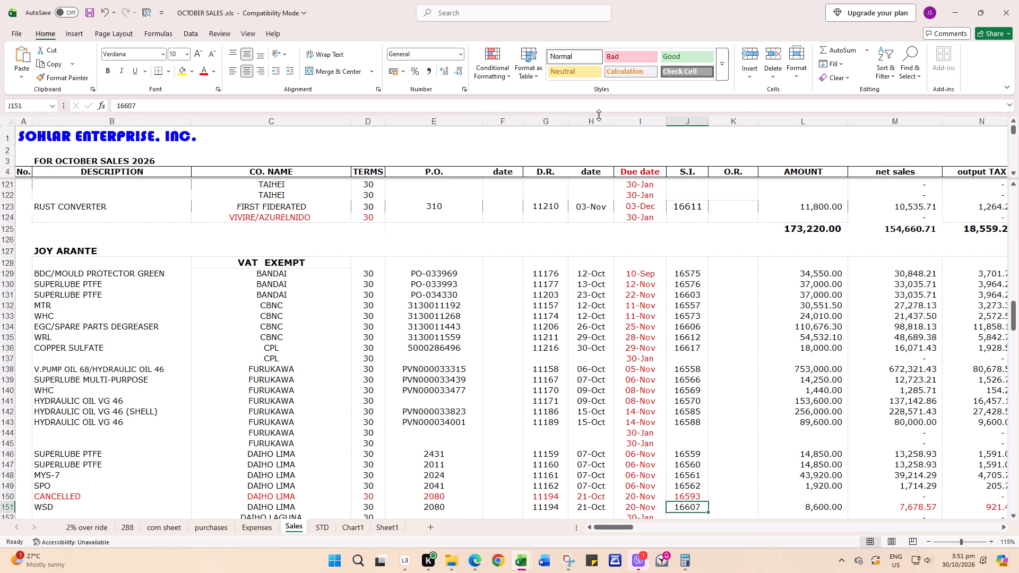
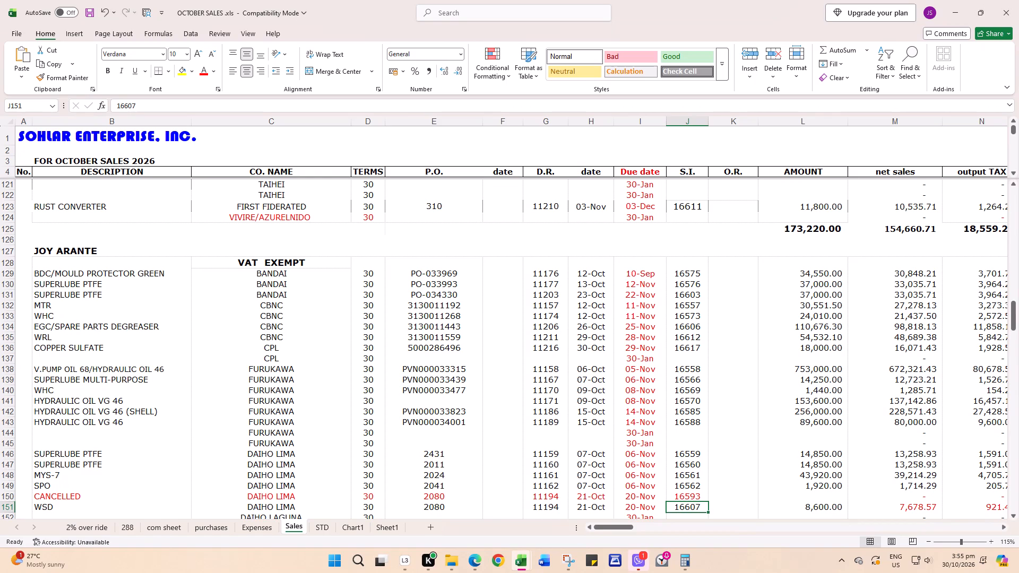
Check the S.I. entries below the DAIHO LIMA WSD row, from the SILGAN rows through to the SUNPACK SPO/CCL row.
{"action": "key", "text": "Down"}
{"action": "key", "text": "Down"}
{"action": "key", "text": "Down"}
{"action": "key", "text": "Down"}
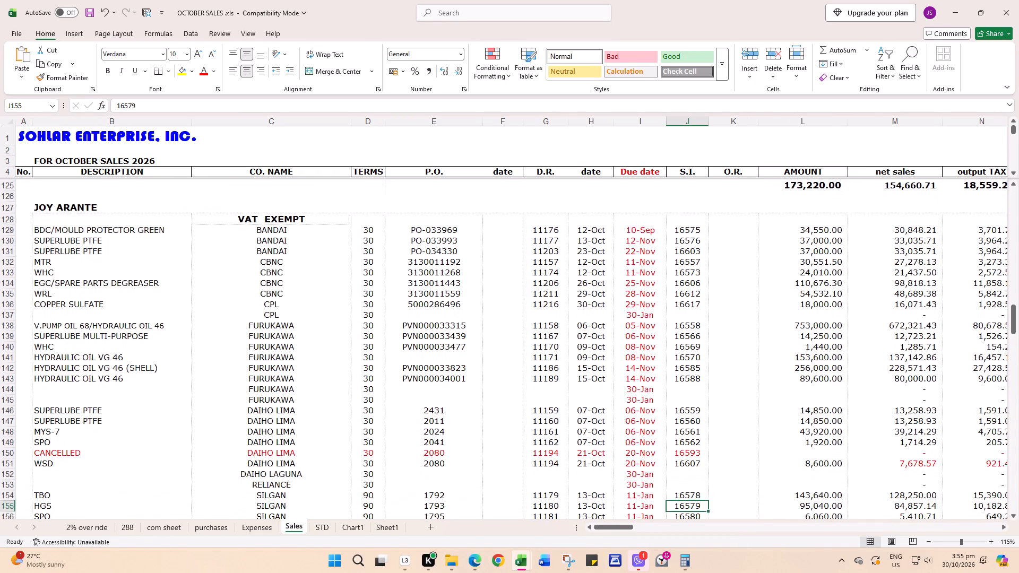
{"action": "key", "text": "Up"}
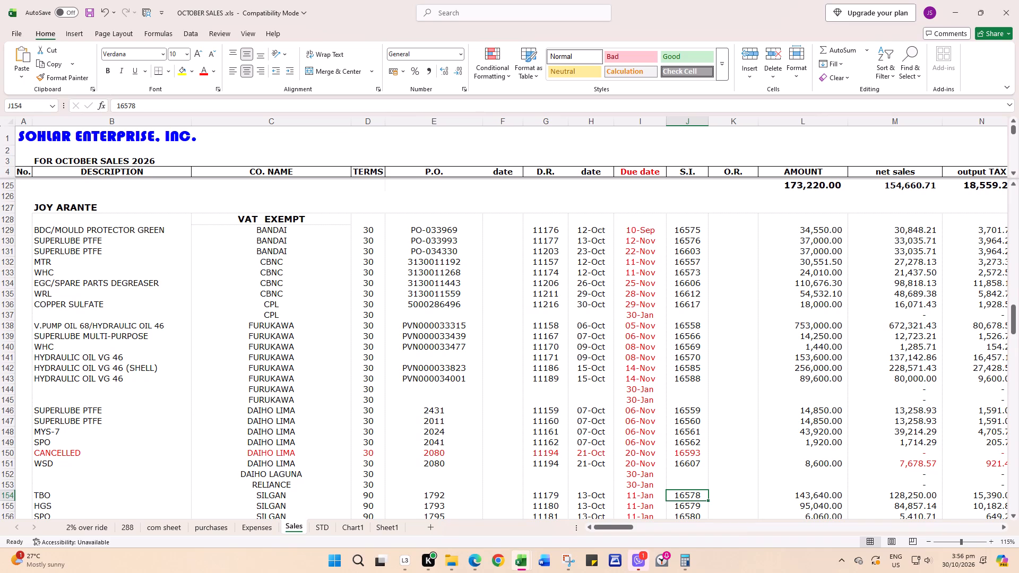
{"action": "key", "text": "Down"}
{"action": "key", "text": "Down"}
{"action": "key", "text": "Down"}
{"action": "key", "text": "Down"}
{"action": "key", "text": "Down"}
{"action": "key", "text": "Down"}
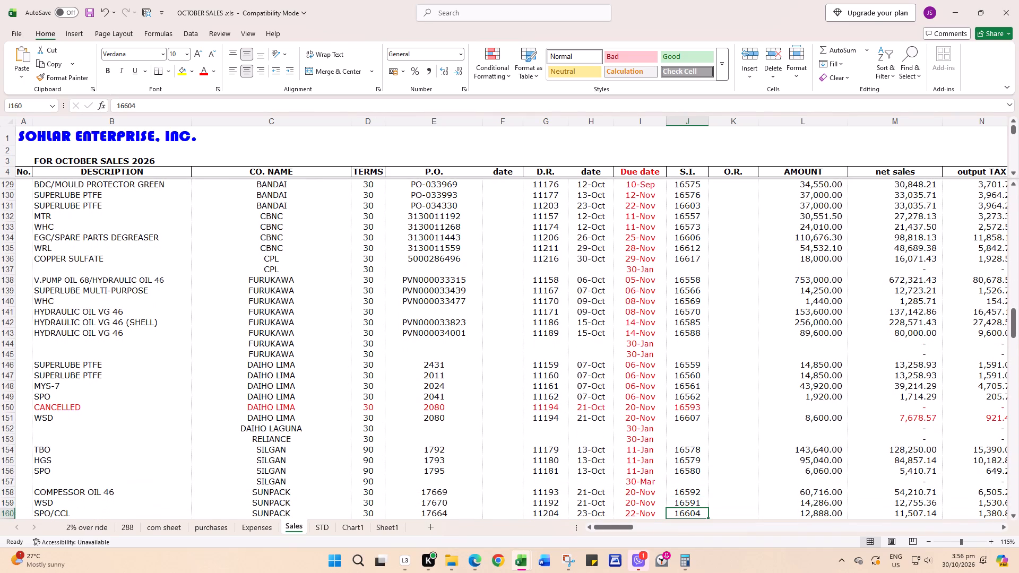
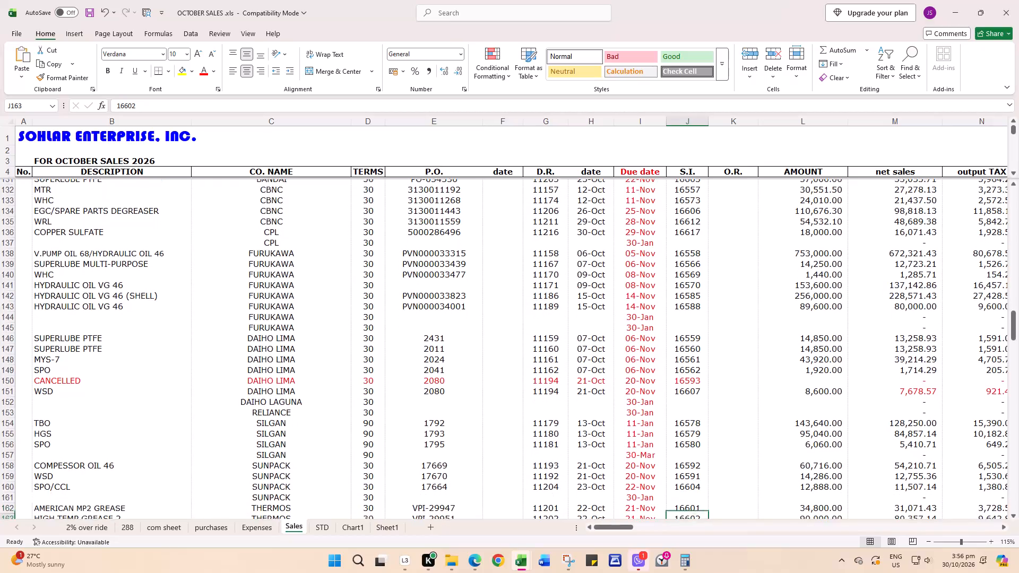
Check the S.I. entries from the THERMOS rows down through the HYS, TRC and TAIHAN rows.
{"action": "key", "text": "Up"}
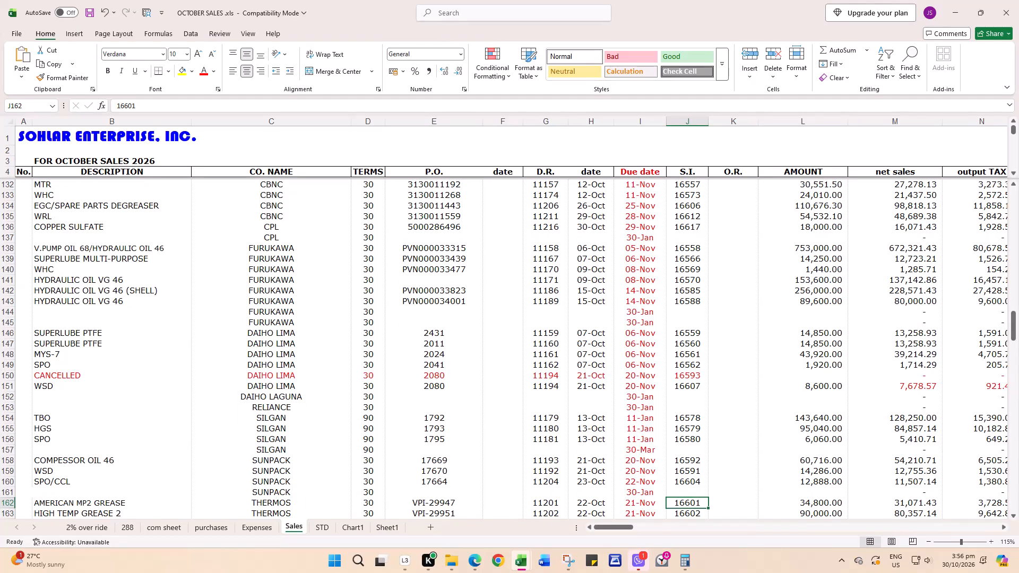
{"action": "key", "text": "Down"}
{"action": "key", "text": "Down"}
{"action": "key", "text": "Down"}
{"action": "key", "text": "Down"}
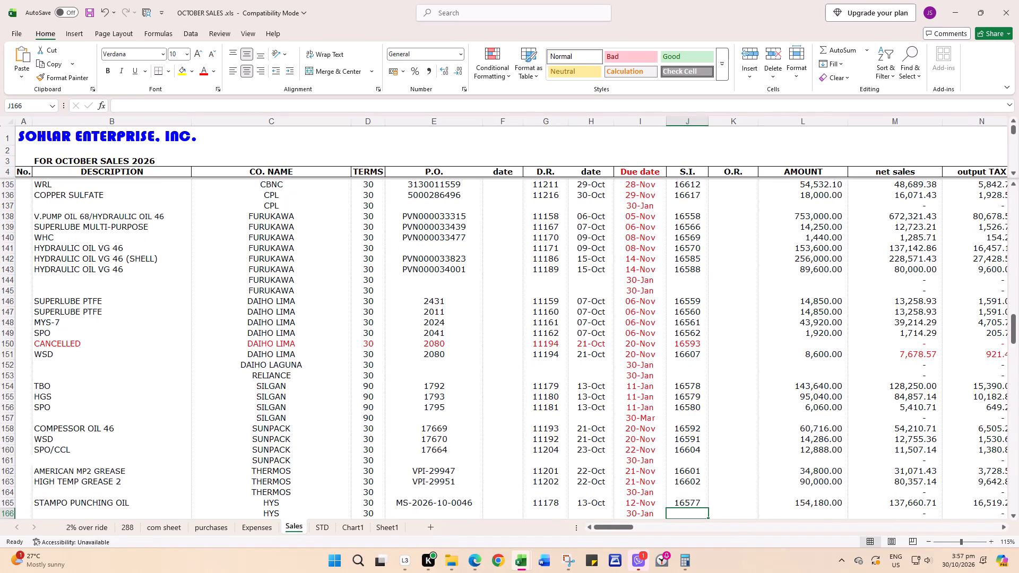
{"action": "key", "text": "Down"}
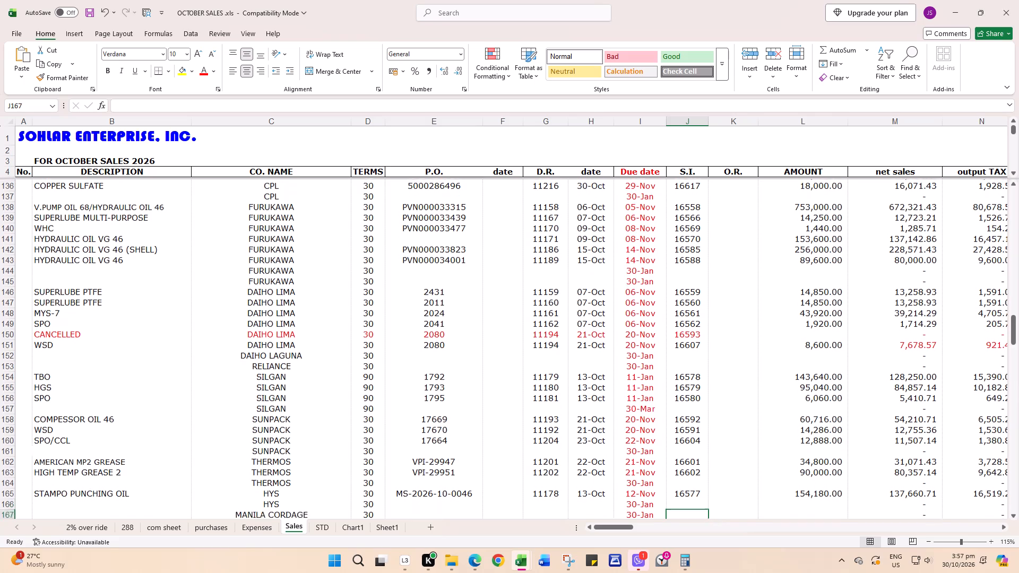
{"action": "key", "text": "Down"}
{"action": "key", "text": "Down"}
{"action": "key", "text": "Down"}
{"action": "key", "text": "Down"}
{"action": "key", "text": "Down"}
{"action": "key", "text": "Down"}
{"action": "key", "text": "Down"}
{"action": "key", "text": "Down"}
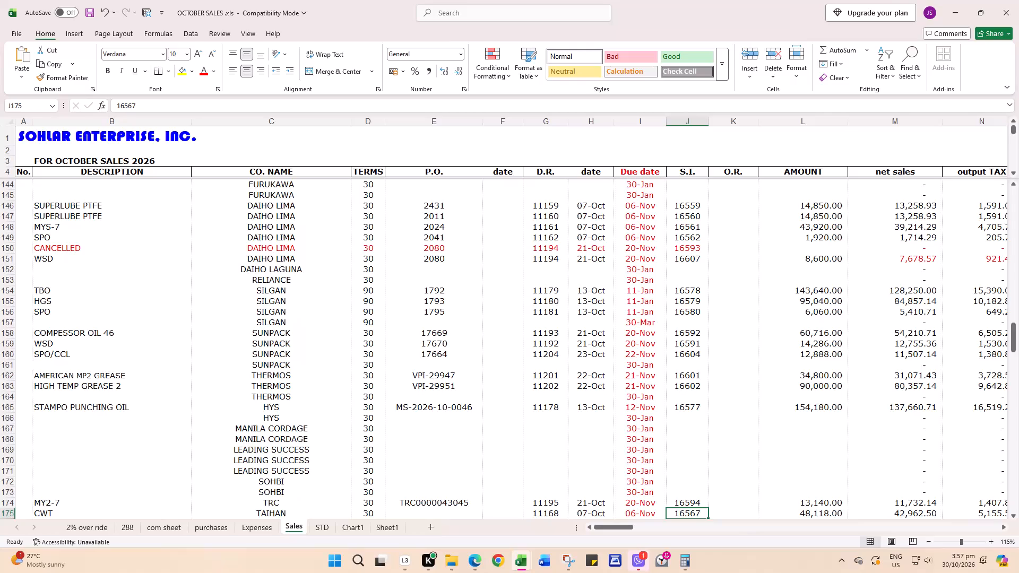
{"action": "key", "text": "Down"}
{"action": "key", "text": "Down"}
{"action": "key", "text": "Down"}
{"action": "key", "text": "Down"}
{"action": "key", "text": "Down"}
{"action": "key", "text": "Up"}
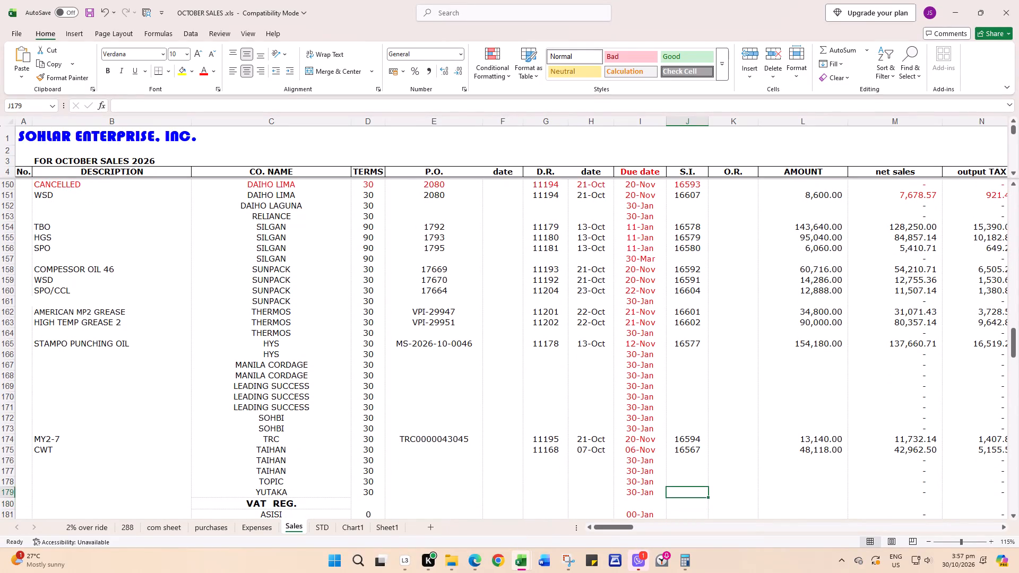
{"action": "key", "text": "Up"}
{"action": "key", "text": "Up"}
{"action": "key", "text": "Up"}
{"action": "key", "text": "Up"}
Review the TAIHAN CWT row's due date, D.R. and P.O. cells, and the empty TAIHAN row below it across to AMOUNT.
{"action": "key", "text": "Left"}
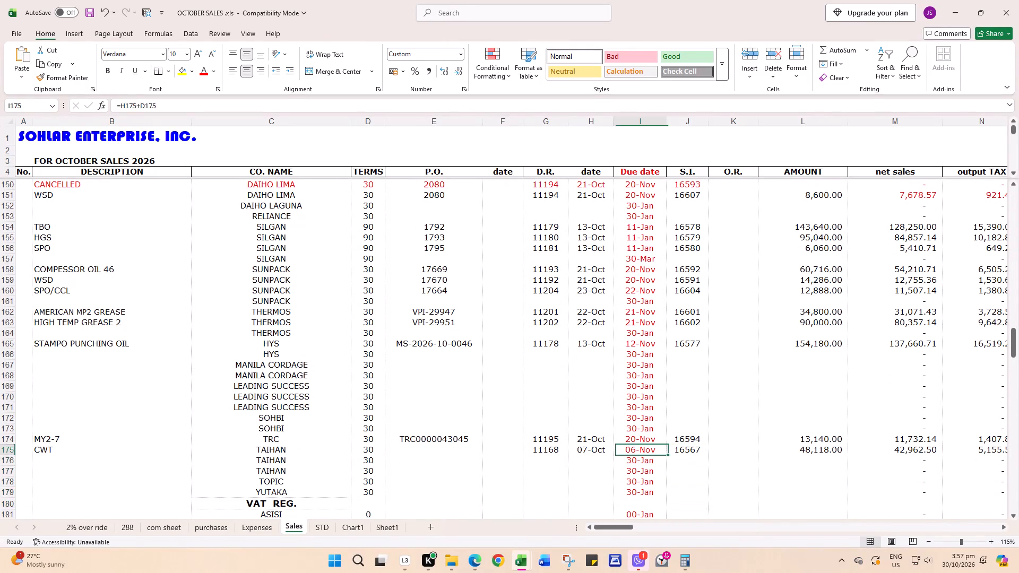
{"action": "key", "text": "Left"}
{"action": "key", "text": "Left"}
{"action": "key", "text": "Left"}
{"action": "key", "text": "Left"}
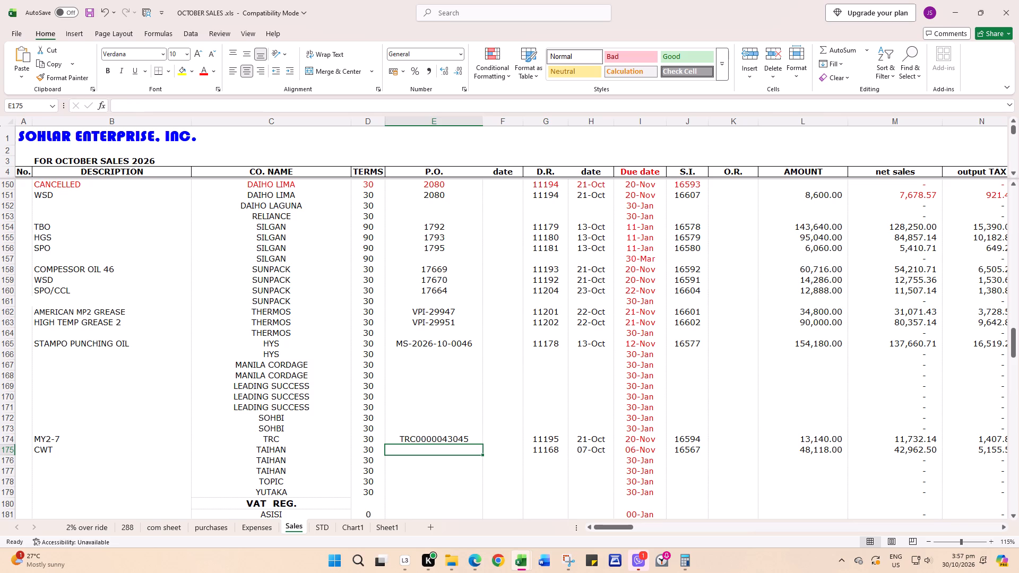
{"action": "key", "text": "Down"}
{"action": "key", "text": "Right"}
{"action": "key", "text": "Right"}
{"action": "key", "text": "Right"}
{"action": "key", "text": "Right"}
{"action": "key", "text": "Right"}
{"action": "key", "text": "Right"}
{"action": "key", "text": "Right"}
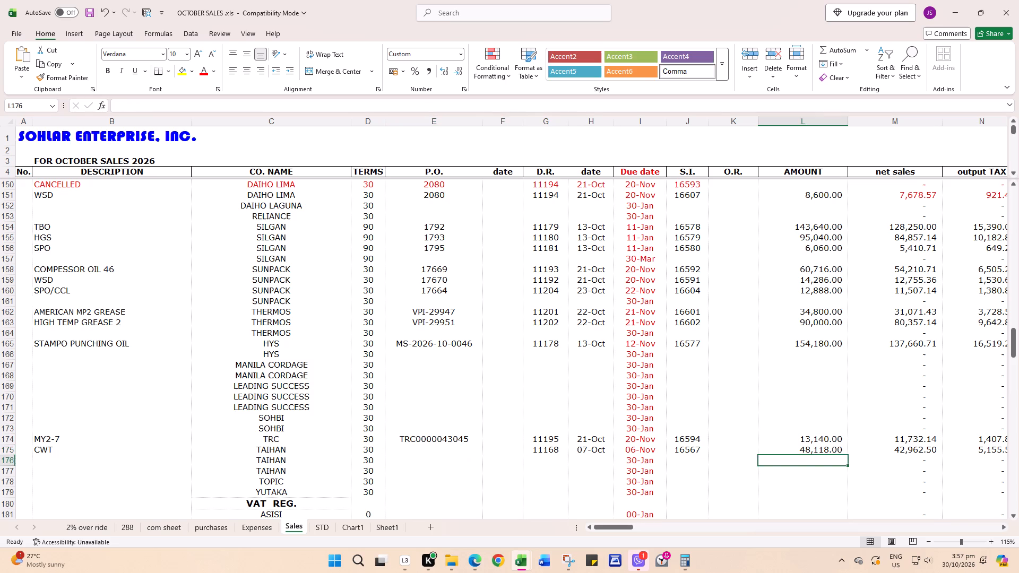
Check the S.I. column through the VAT REG. section, down past the MONTENEGRO rows and back to the LAKESIDE silicon grease row.
{"action": "key", "text": "Left"}
{"action": "key", "text": "Left"}
{"action": "key", "text": "Down"}
{"action": "key", "text": "Down"}
{"action": "key", "text": "Down"}
{"action": "key", "text": "Down"}
{"action": "key", "text": "Down"}
{"action": "key", "text": "Down"}
{"action": "key", "text": "Down"}
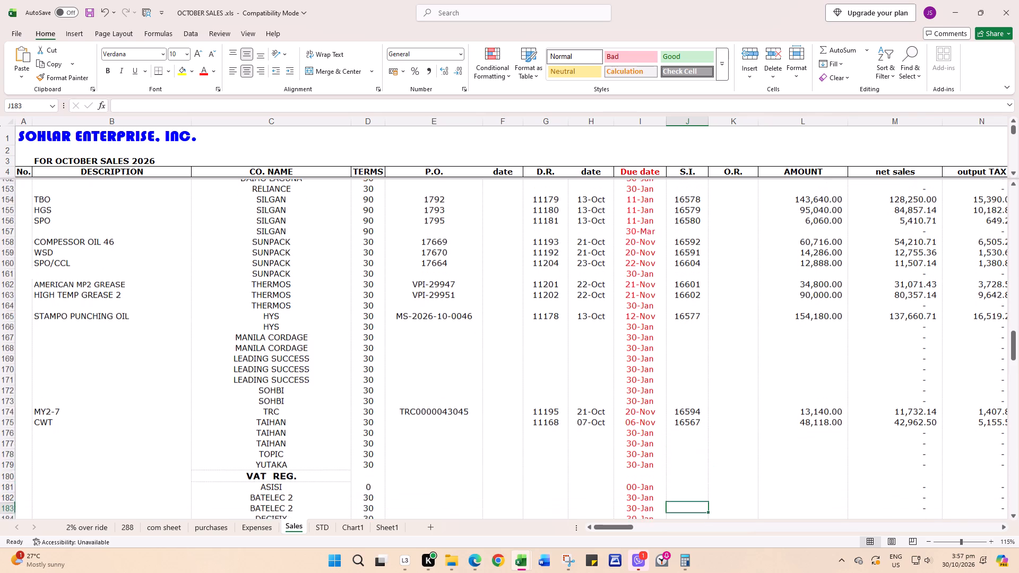
{"action": "key", "text": "Down"}
{"action": "key", "text": "Down"}
{"action": "key", "text": "Down"}
{"action": "key", "text": "Down"}
{"action": "key", "text": "Down"}
{"action": "key", "text": "Down"}
{"action": "key", "text": "Down"}
{"action": "key", "text": "Down"}
{"action": "key", "text": "Down"}
{"action": "key", "text": "Down"}
{"action": "key", "text": "Down"}
{"action": "key", "text": "Down"}
{"action": "key", "text": "Down"}
{"action": "key", "text": "Down"}
{"action": "key", "text": "Down"}
{"action": "key", "text": "Down"}
{"action": "key", "text": "Down"}
{"action": "key", "text": "Up"}
{"action": "key", "text": "Up"}
{"action": "key", "text": "Up"}
{"action": "key", "text": "Up"}
{"action": "key", "text": "Up"}
{"action": "key", "text": "Up"}
{"action": "key", "text": "Up"}
{"action": "key", "text": "Up"}
{"action": "key", "text": "Up"}
{"action": "key", "text": "Up"}
{"action": "key", "text": "Up"}
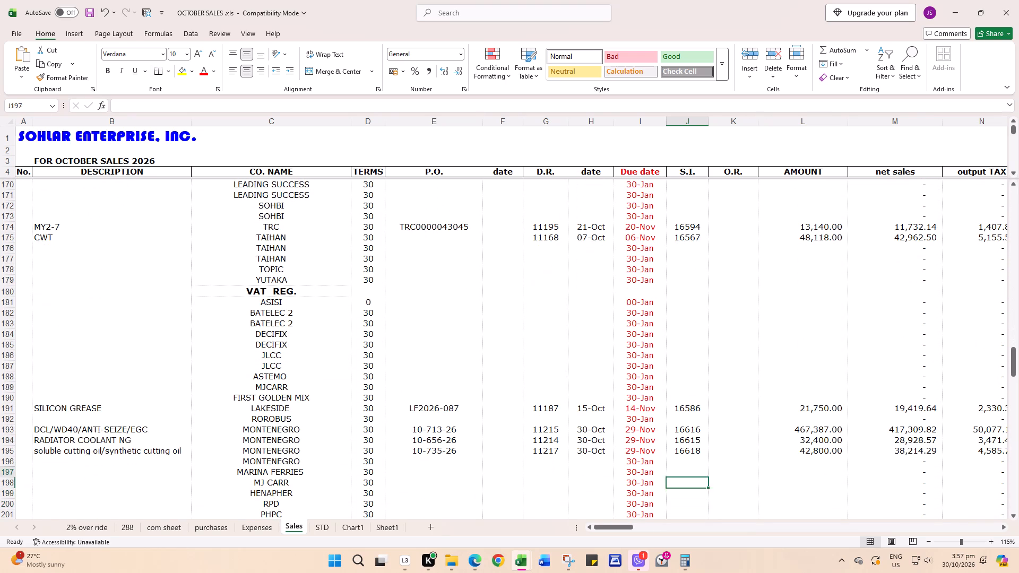
{"action": "key", "text": "Down"}
{"action": "key", "text": "Down"}
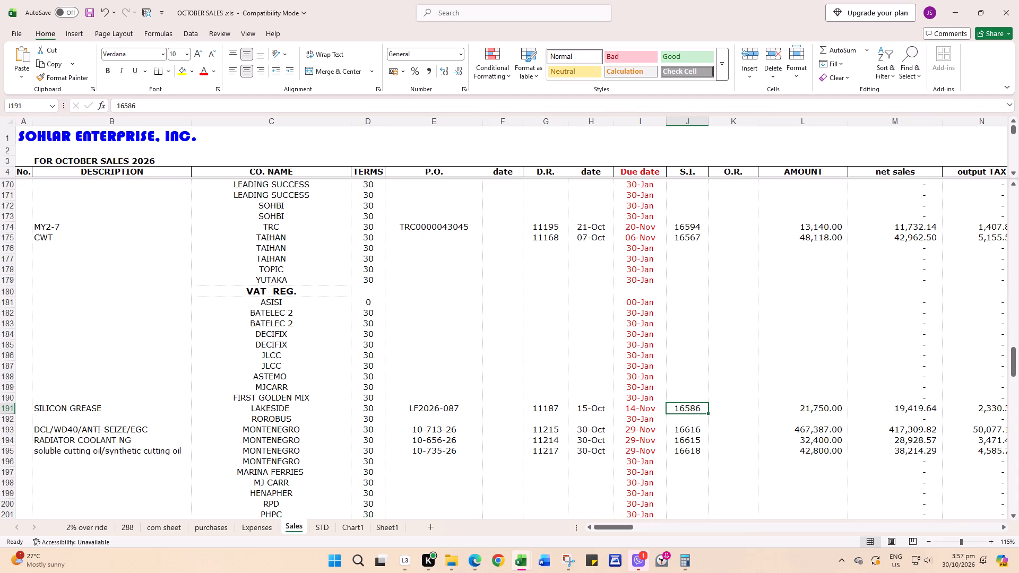
Highlight the S.I. numbers of the MONTENEGRO rows, 16616, 16615 and 16618, with yellow fill.
{"action": "left_click_drag", "start_coordinate": [698, 428], "coordinate": [699, 432]}
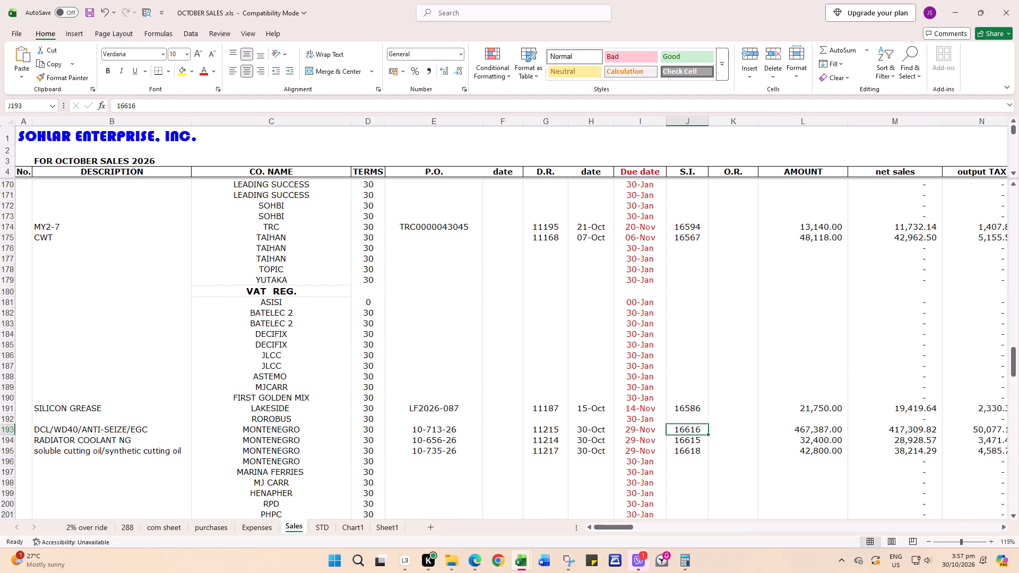
{"action": "left_click_drag", "start_coordinate": [699, 432], "coordinate": [700, 448]}
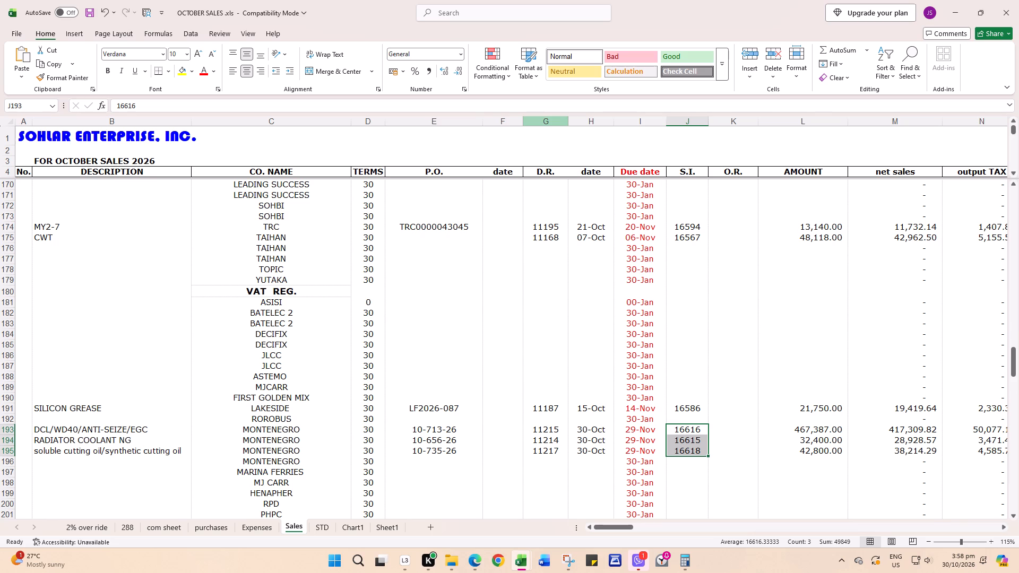
{"action": "left_click", "coordinate": [185, 71]}
Check the S.I. cells of the two SAN PEDRO SHIPYARD rows near the end of the VAT REG. section.
{"action": "scroll", "coordinate": [666, 337], "scroll_direction": "down", "scroll_amount": 3}
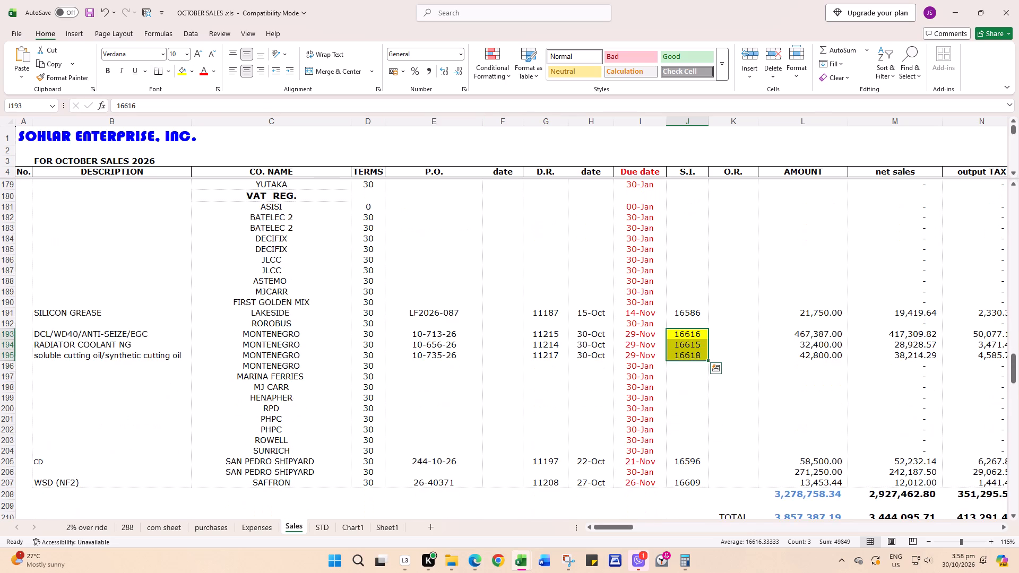
{"action": "scroll", "coordinate": [704, 424], "scroll_direction": "down", "scroll_amount": 3}
{"action": "left_click", "coordinate": [686, 363]}
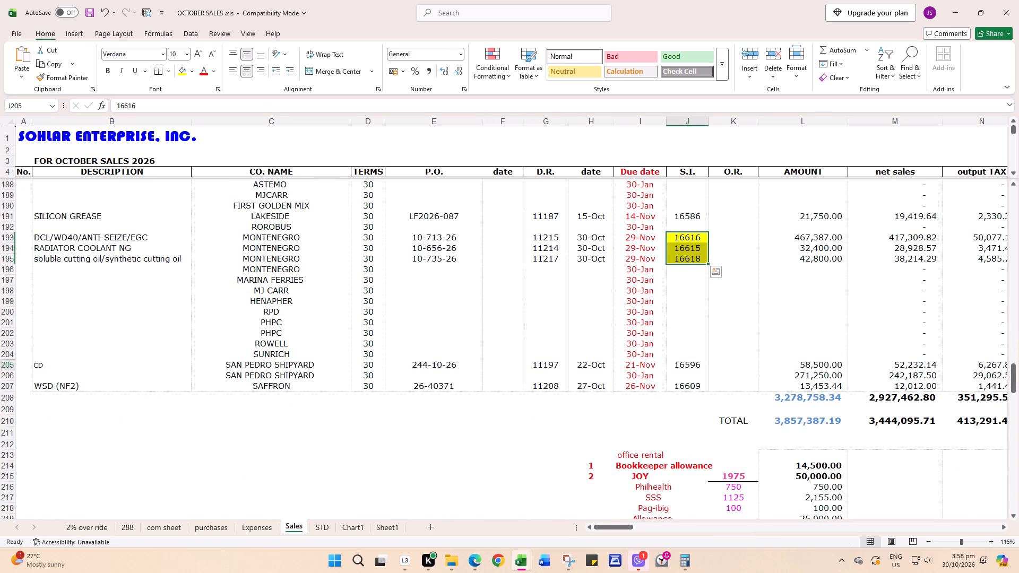
{"action": "left_click", "coordinate": [756, 374]}
{"action": "left_click", "coordinate": [697, 368]}
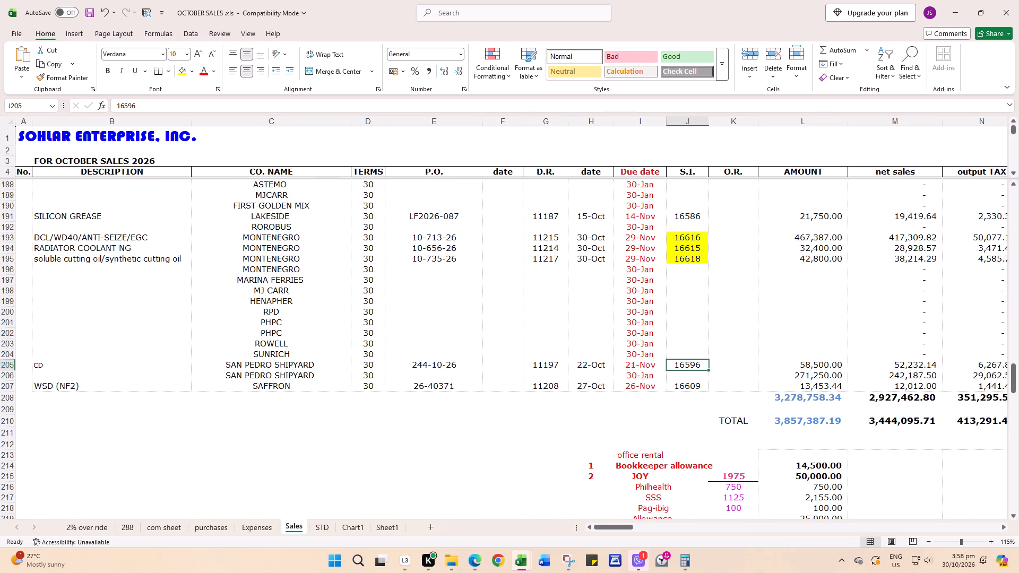
{"action": "left_click", "coordinate": [697, 374]}
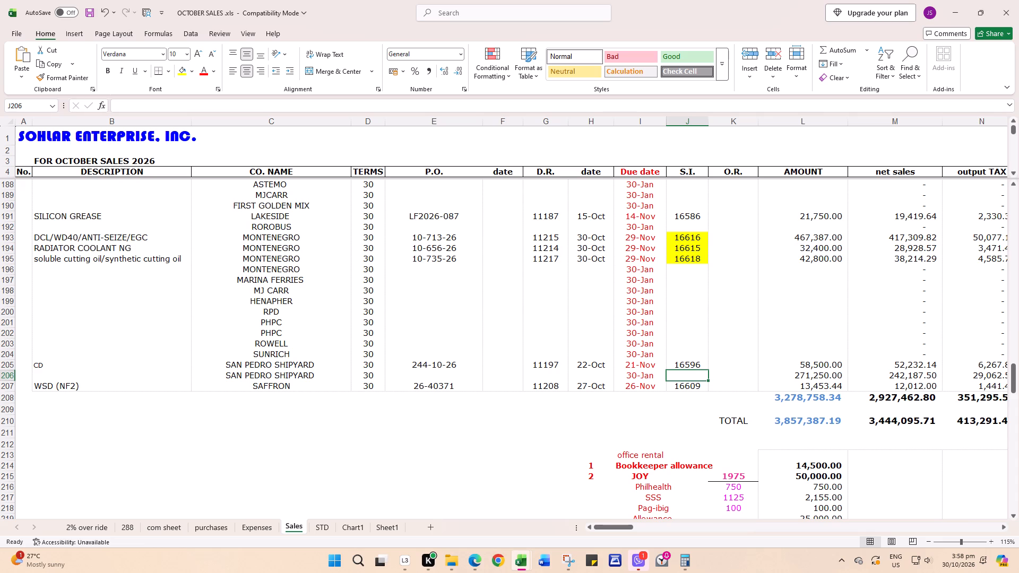
Go back up to the BEST NIGHT (SOGO ROTONDA ALABANG) rows and examine the CHR row's S.I. entry.
{"action": "scroll", "coordinate": [307, 326], "scroll_direction": "up", "scroll_amount": 18}
{"action": "scroll", "coordinate": [257, 386], "scroll_direction": "up", "scroll_amount": 7}
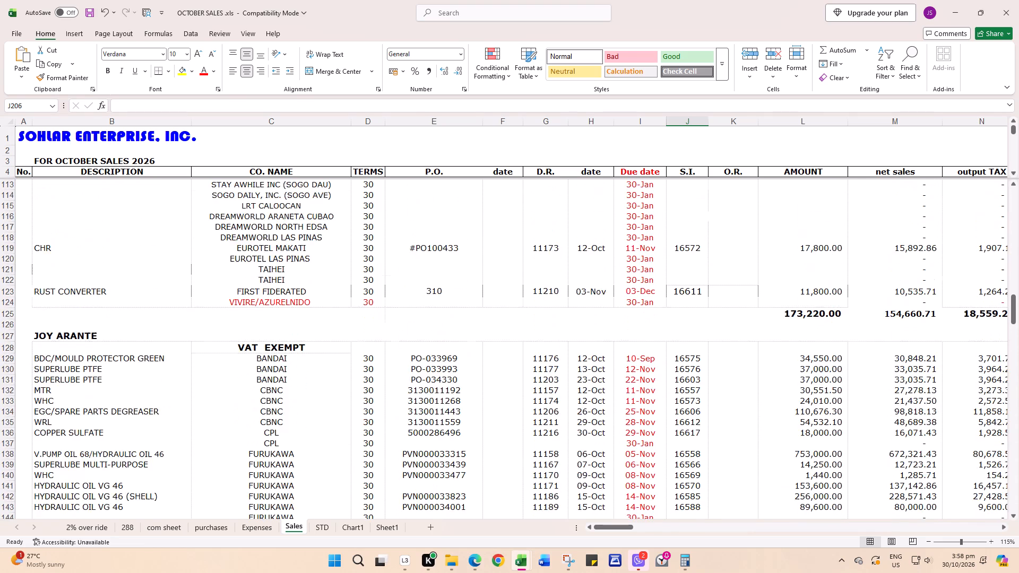
{"action": "scroll", "coordinate": [273, 386], "scroll_direction": "up", "scroll_amount": 11}
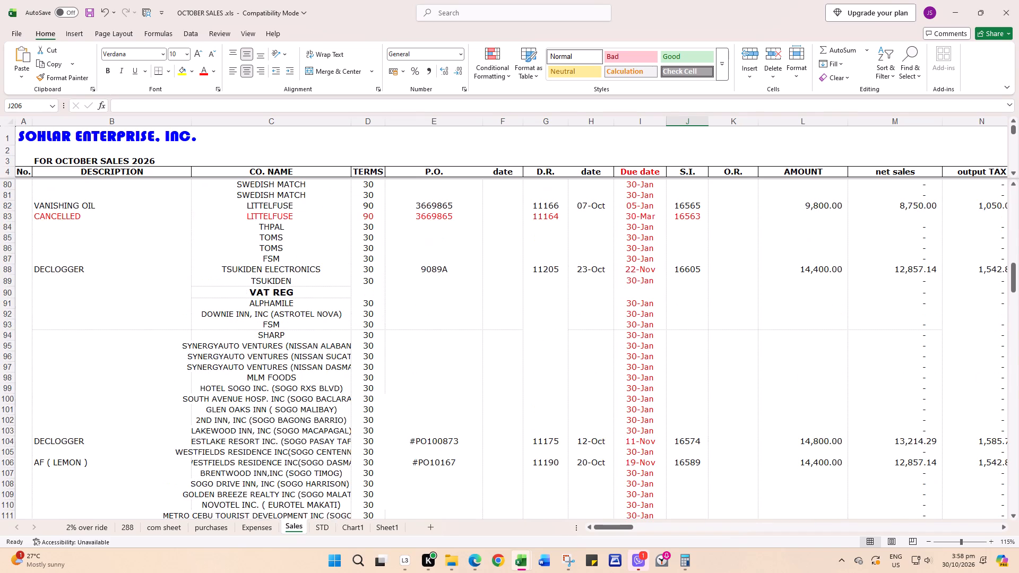
{"action": "scroll", "coordinate": [290, 407], "scroll_direction": "up", "scroll_amount": 13}
{"action": "left_click", "coordinate": [344, 386]}
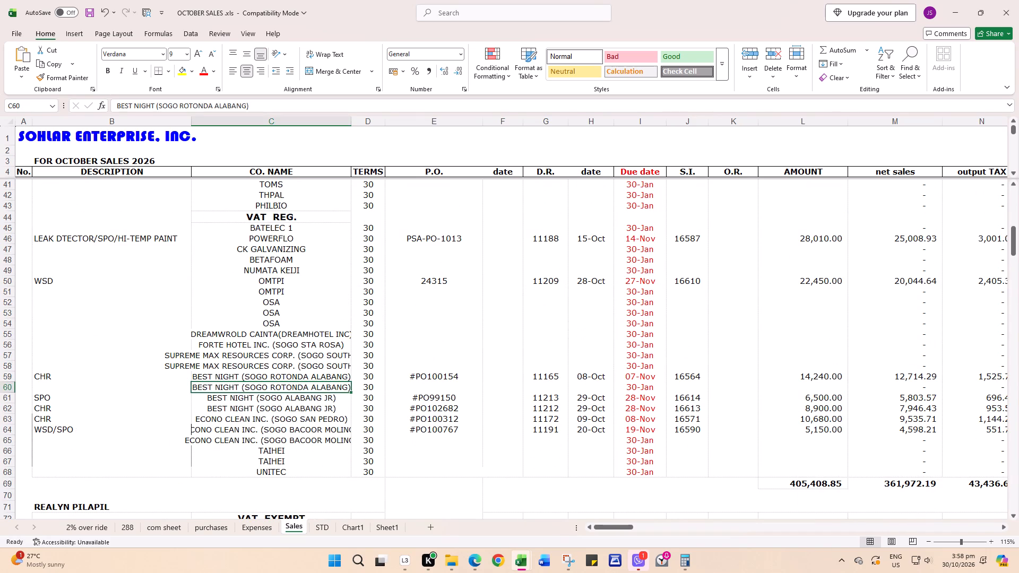
{"action": "left_click", "coordinate": [697, 378]}
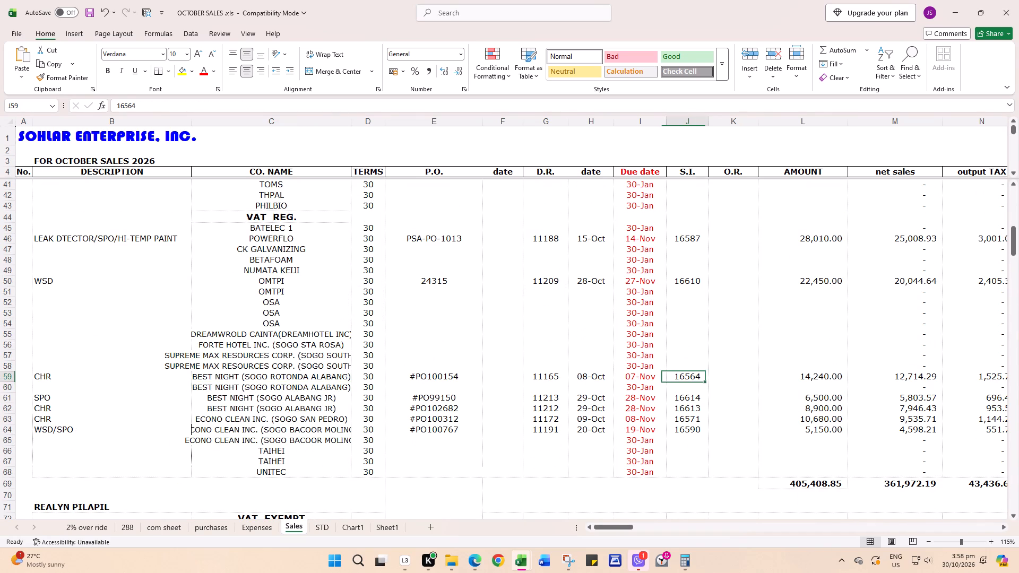
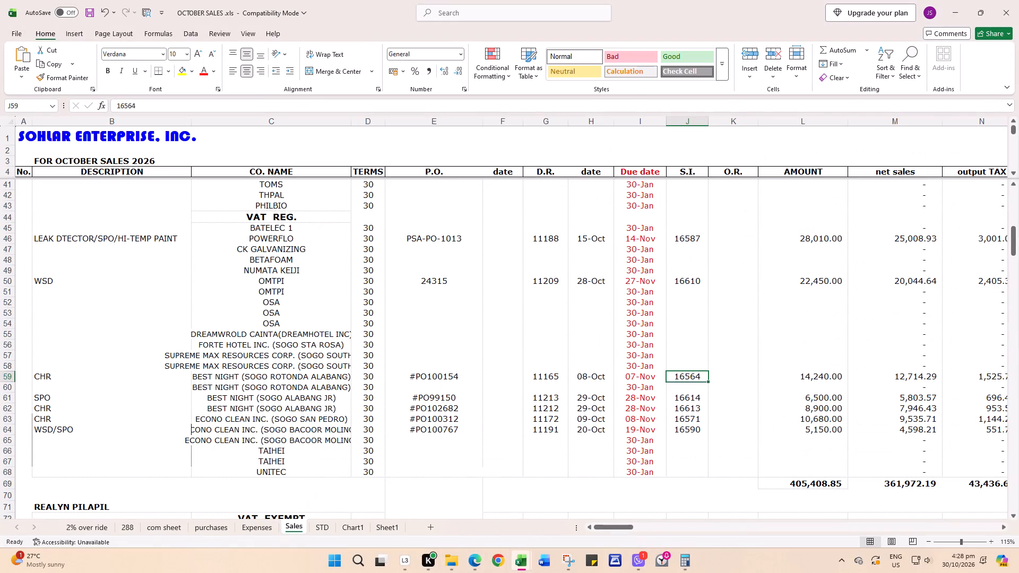
Switch to the LIQUIDATION 2026 workbook and go to the first empty date cell below the OCT2026 sheet's entries.
{"action": "left_click", "coordinate": [522, 563]}
{"action": "left_click", "coordinate": [566, 511]}
{"action": "scroll", "coordinate": [48, 507], "scroll_direction": "down", "scroll_amount": 5}
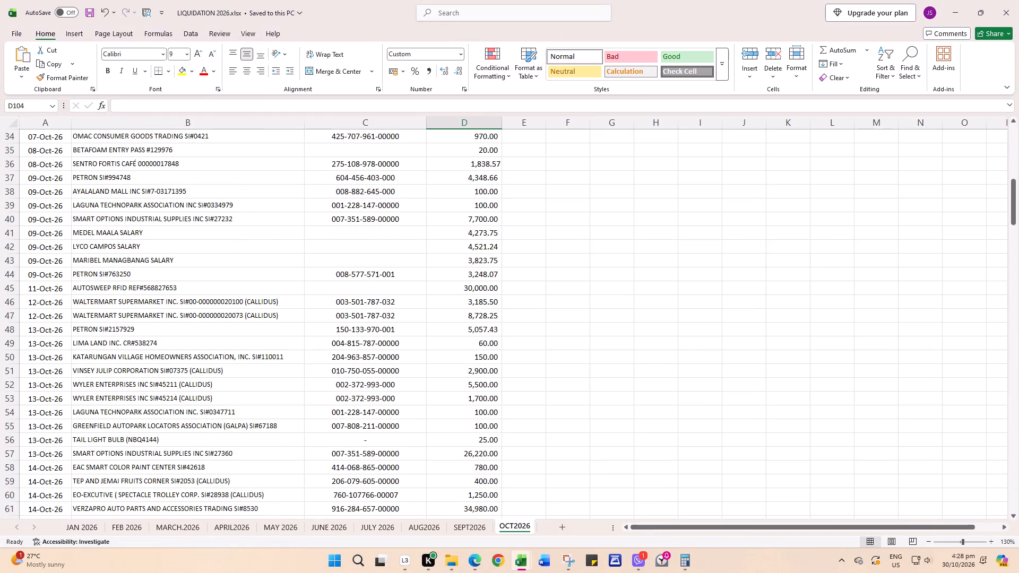
{"action": "scroll", "coordinate": [84, 480], "scroll_direction": "down", "scroll_amount": 17}
{"action": "left_click", "coordinate": [172, 273]}
{"action": "left_click", "coordinate": [127, 263]}
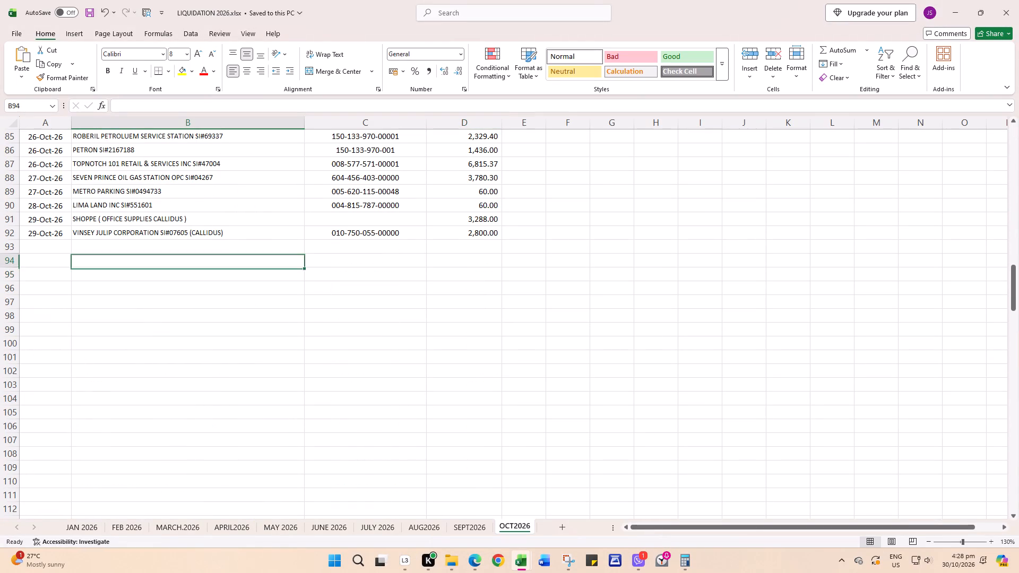
{"action": "left_click", "coordinate": [55, 261]}
{"action": "left_click", "coordinate": [56, 249]}
{"action": "left_click", "coordinate": [58, 270]}
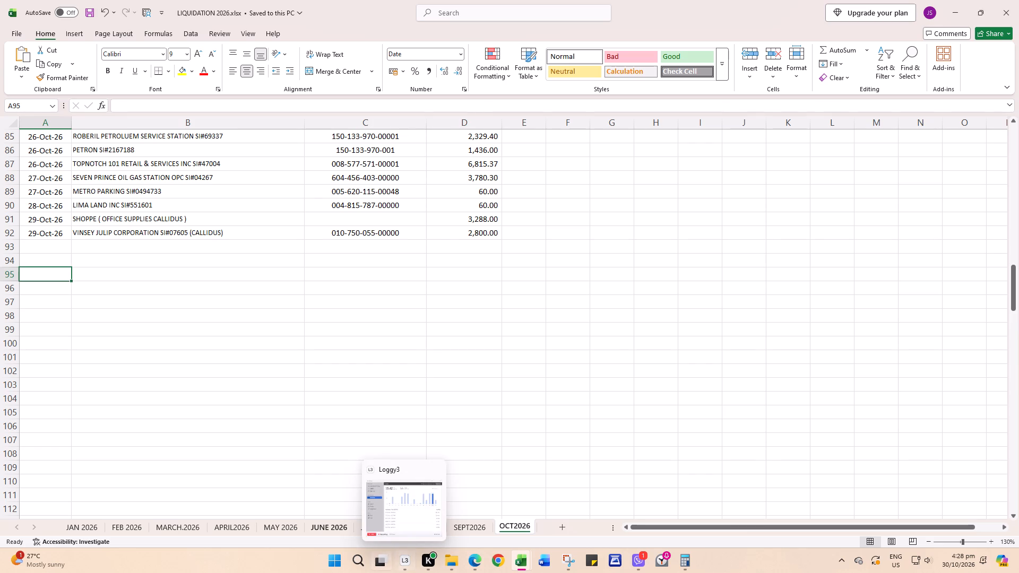
{"action": "left_click", "coordinate": [57, 249]}
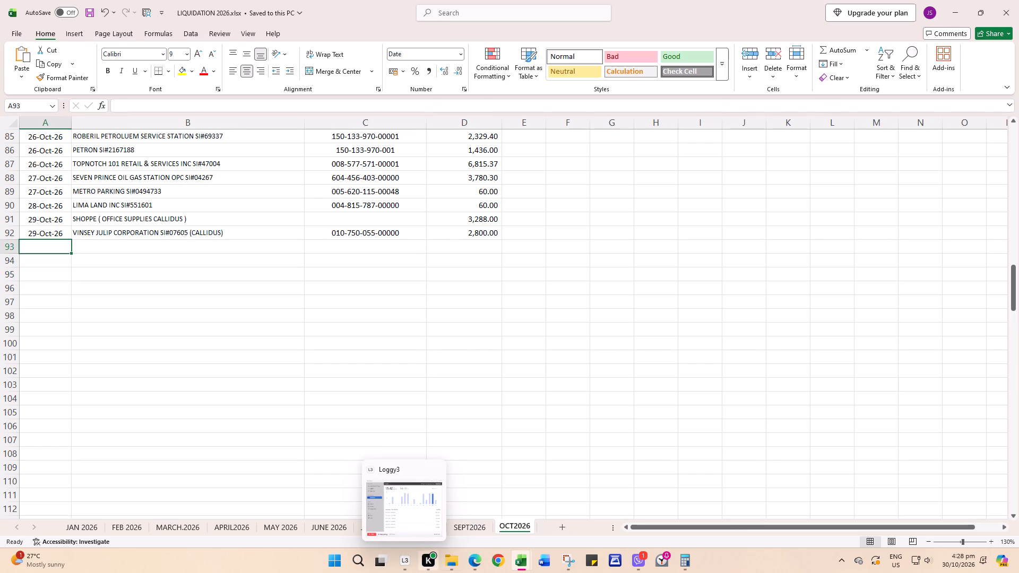
Add a LALAMOVE expense row dated 31-Oct-26 with an amount of 6,868, leaving the tax number column blank.
{"action": "left_click", "coordinate": [472, 565]}
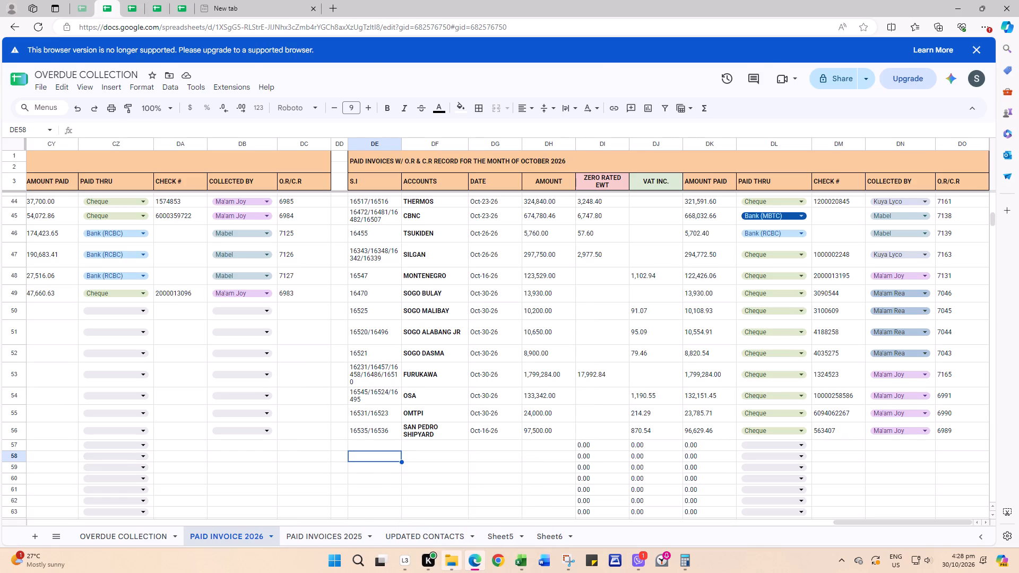
{"action": "key", "text": "alt+Tab"}
{"action": "type", "text": "30"}
{"action": "key", "text": "BackSpace"}
{"action": "type", "text": "1-2"}
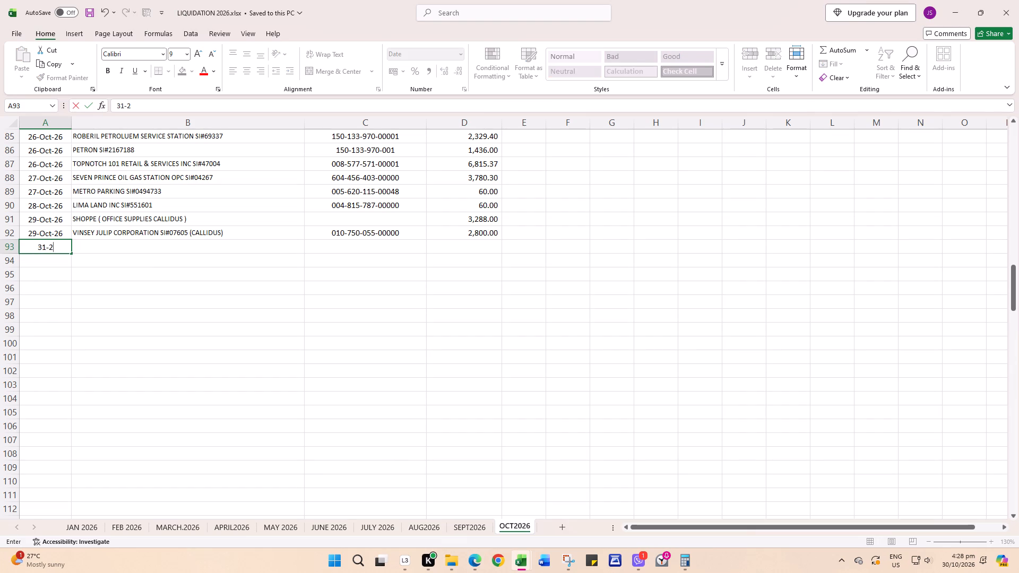
{"action": "key", "text": "BackSpace"}
{"action": "type", "text": "10-26"}
{"action": "key", "text": "Right"}
{"action": "type", "text": "LALAMOVE"}
{"action": "key", "text": "space"}
{"action": "key", "text": "Tab"}
{"action": "key", "text": "Tab"}
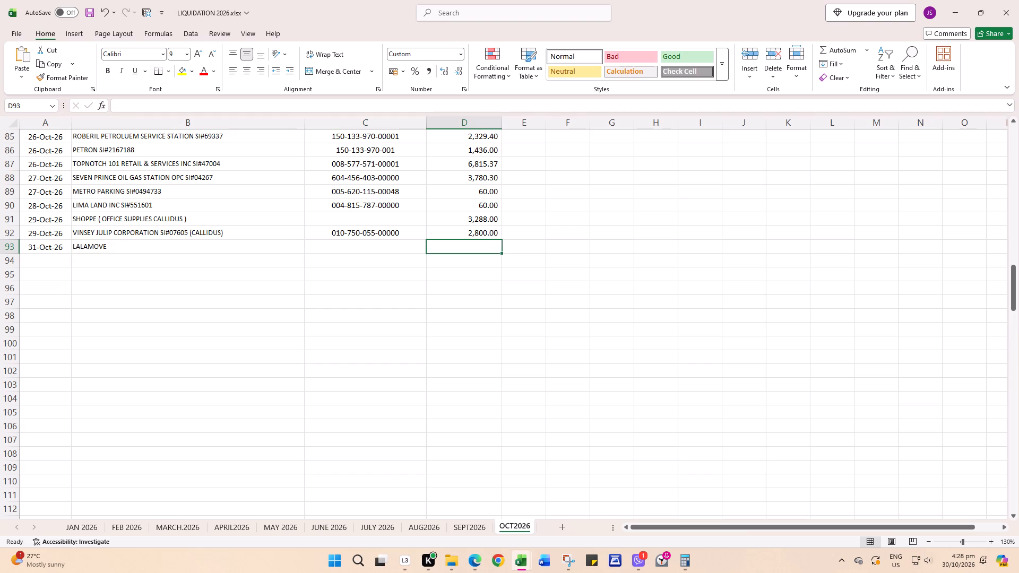
{"action": "type", "text": "68"}
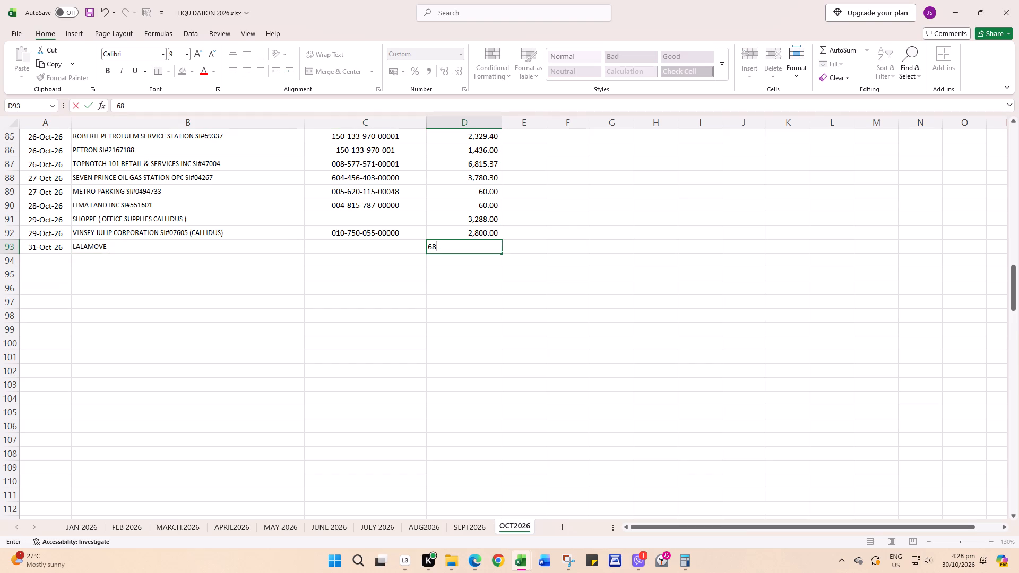
{"action": "type", "text": "68"}
{"action": "key", "text": "Return"}
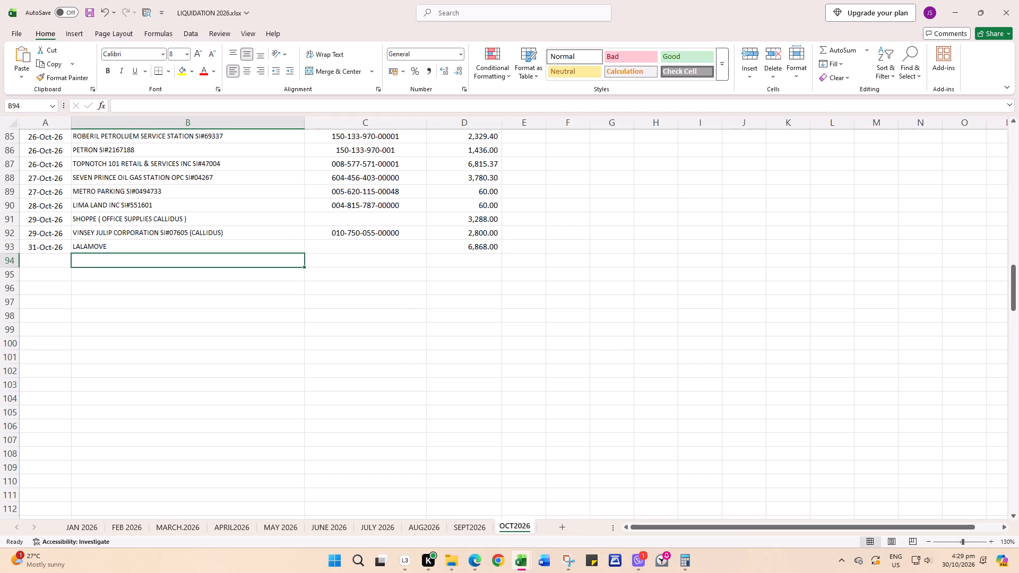
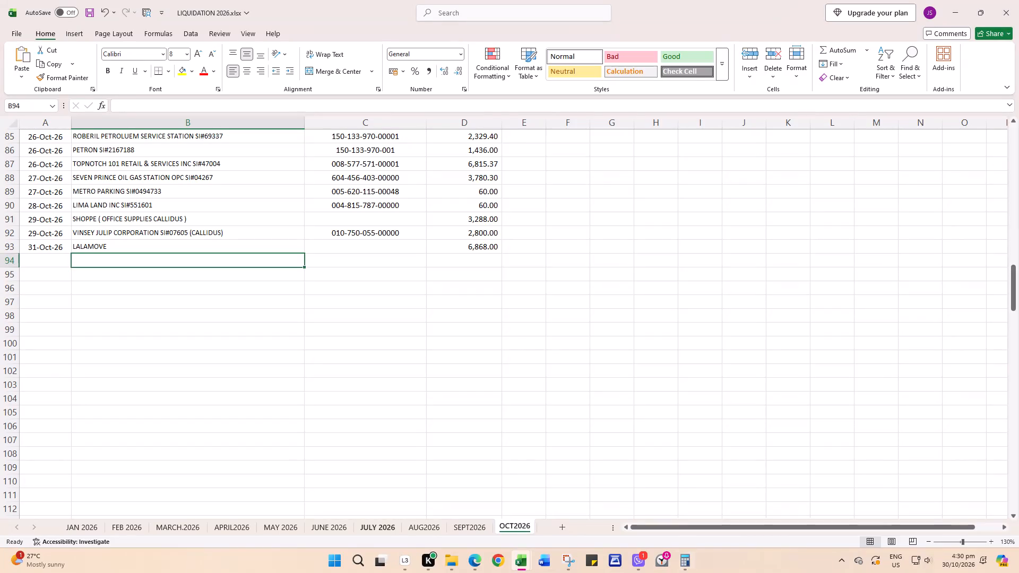
Switch to Calculator, clear the previous calculation and add up 800, 850, 700 and 800.
{"action": "triple_click", "coordinate": [686, 559]}
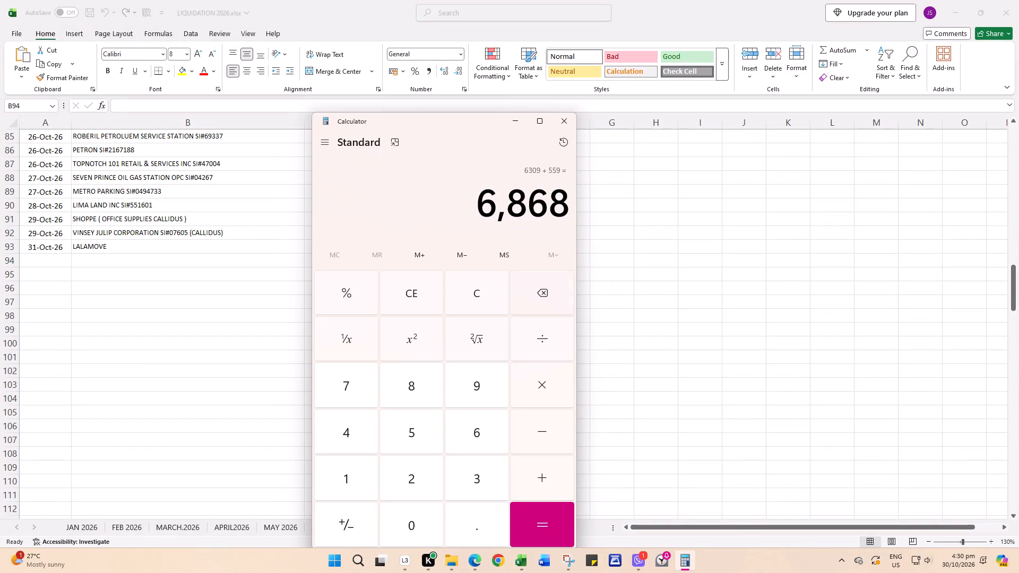
{"action": "left_click", "coordinate": [482, 292]}
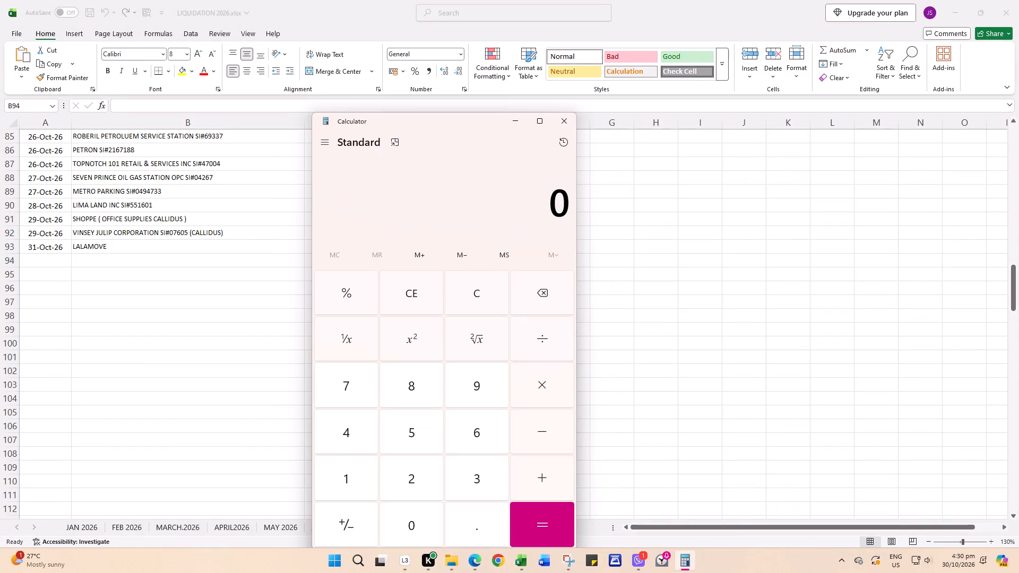
{"action": "type", "text": "800+"}
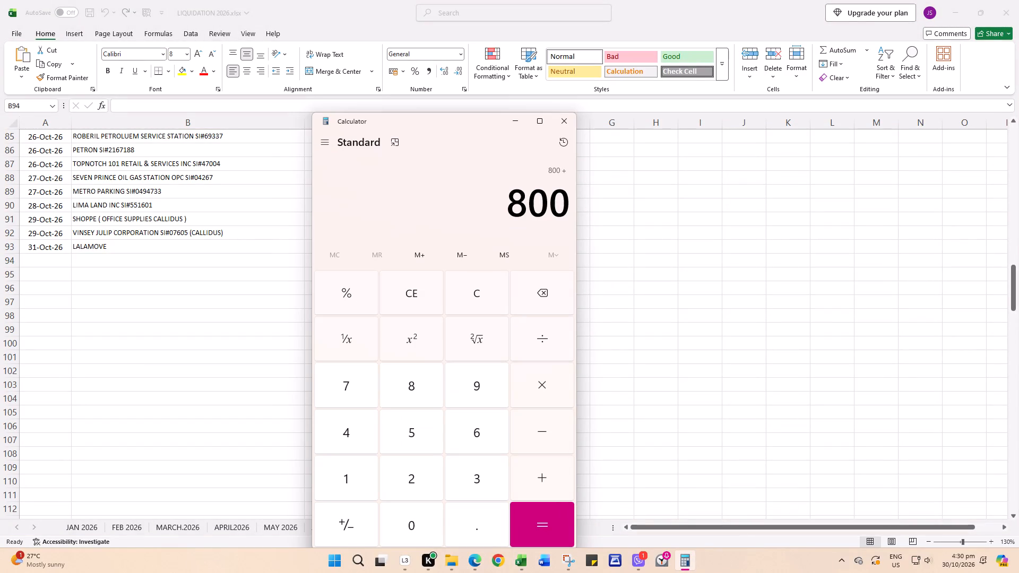
{"action": "type", "text": "850+700+"}
{"action": "type", "text": "800+"}
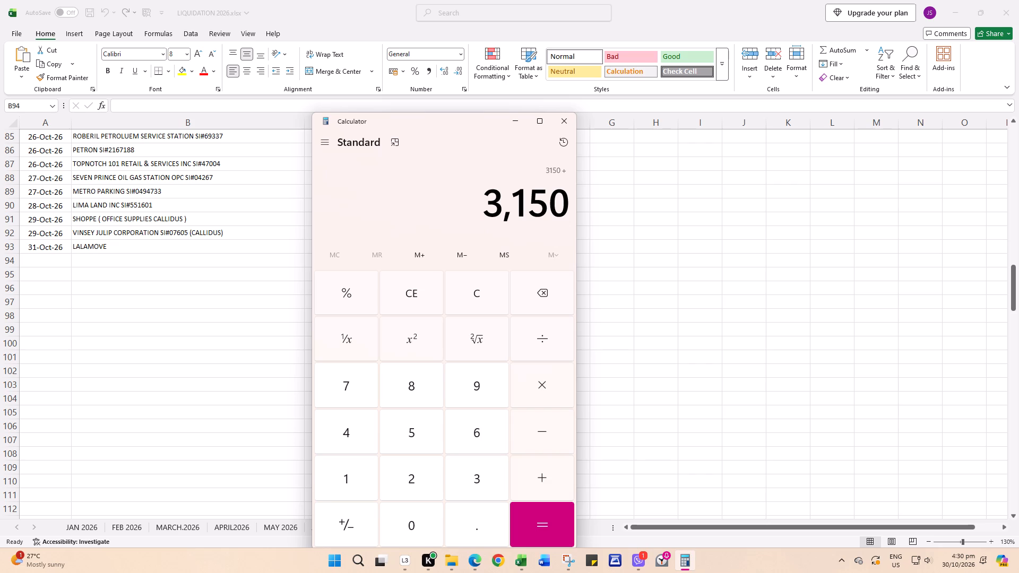
Back in the OCT2026 sheet, add a PAHINANTE expense row dated 31-Oct-26 with an amount of 3,150, leaving the tax number column blank.
{"action": "left_click", "coordinate": [113, 284]}
{"action": "left_click", "coordinate": [44, 250]}
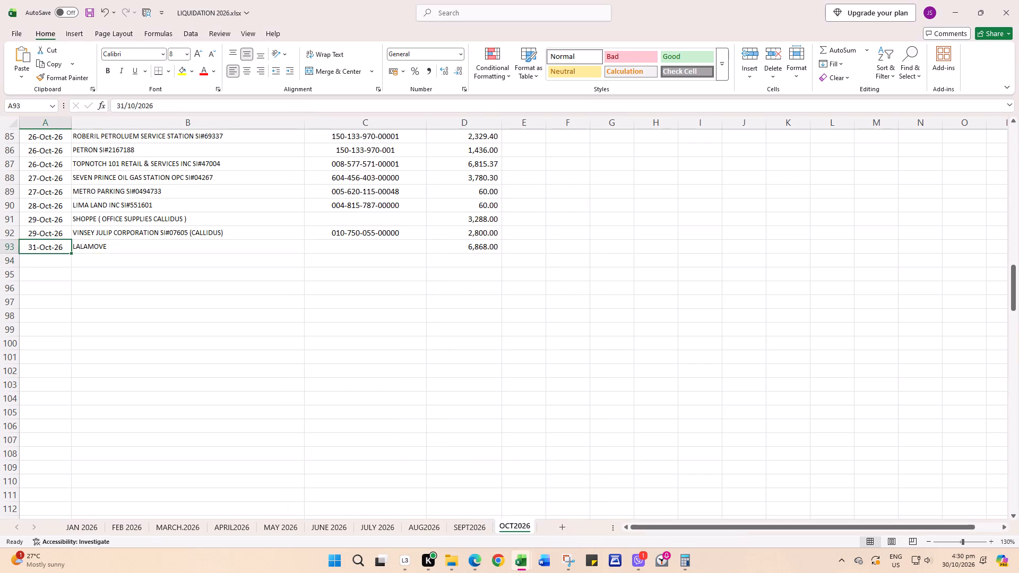
{"action": "left_click", "coordinate": [46, 255]}
{"action": "type", "text": "31-10-26"}
{"action": "key", "text": "Right"}
{"action": "type", "text": "PAHINANTE"}
{"action": "key", "text": "Right"}
{"action": "key", "text": "Right"}
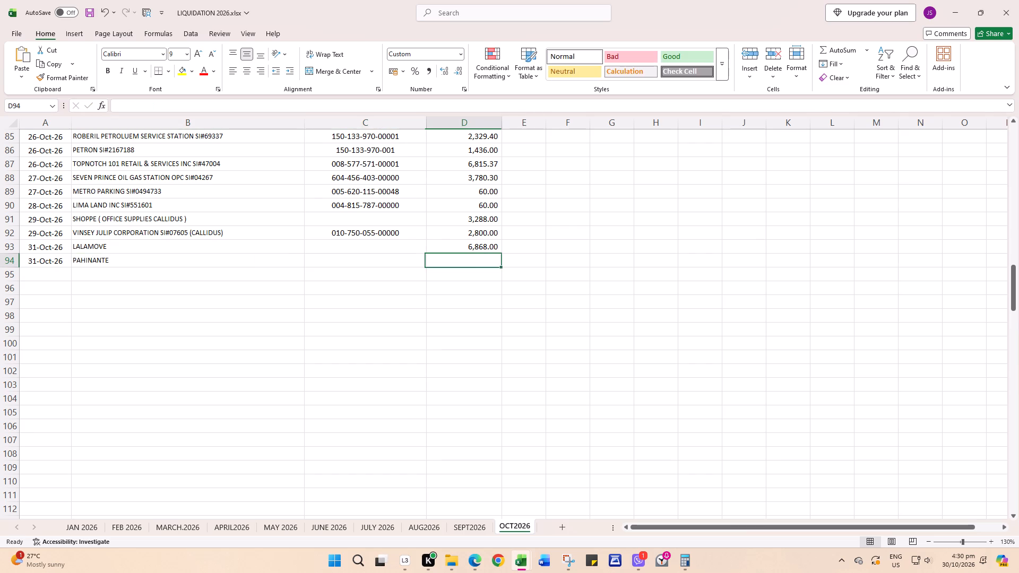
{"action": "type", "text": "3150"}
{"action": "key", "text": "Return"}
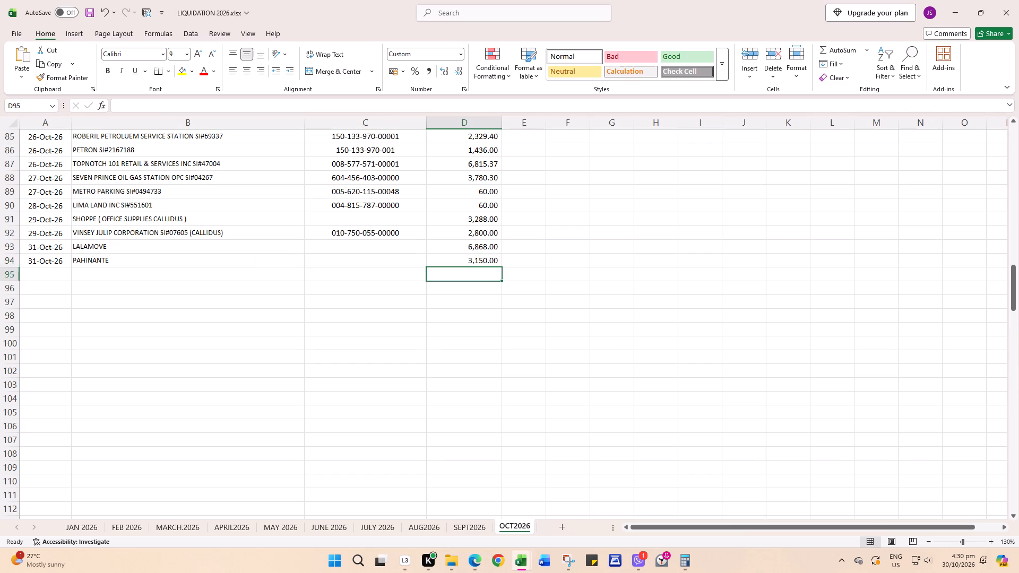
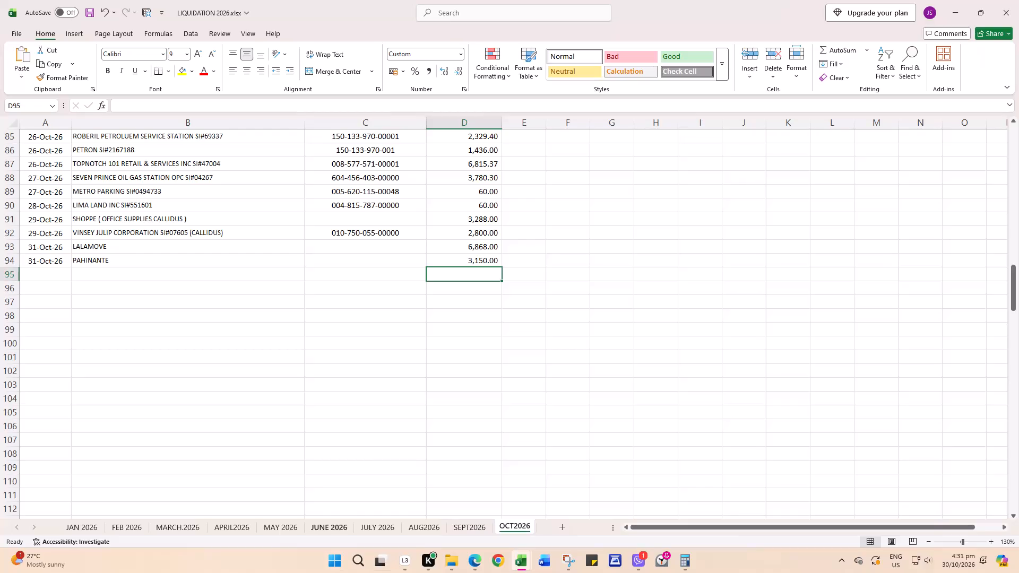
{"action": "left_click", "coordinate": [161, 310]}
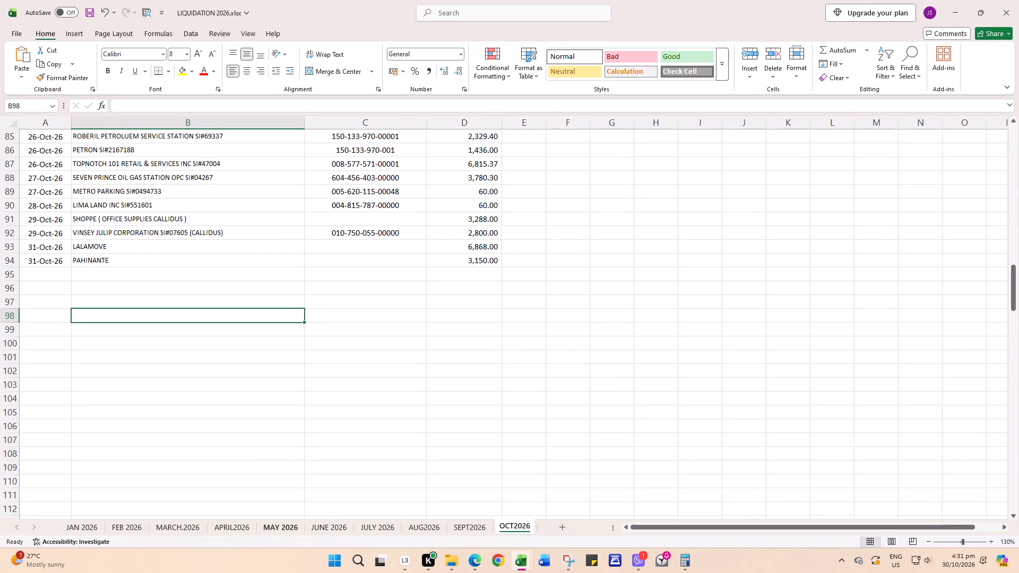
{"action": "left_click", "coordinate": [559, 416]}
Switch to Edge and bring up the Oct. 26 to Oct. 30, 2026 payslips in the PAYSLIP spreadsheet.
{"action": "left_click", "coordinate": [462, 561]}
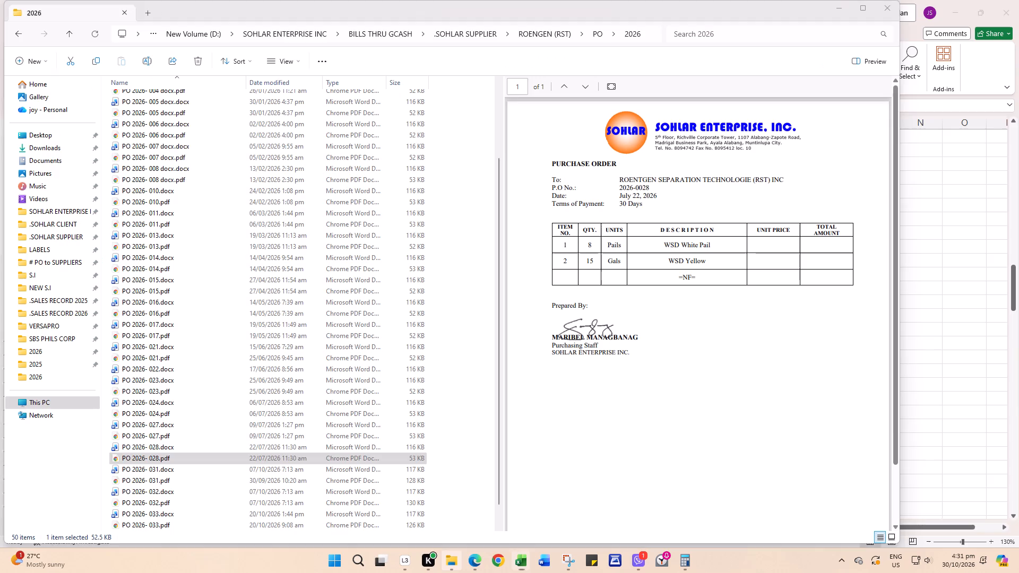
{"action": "left_click", "coordinate": [475, 567]}
{"action": "left_click", "coordinate": [134, 4]}
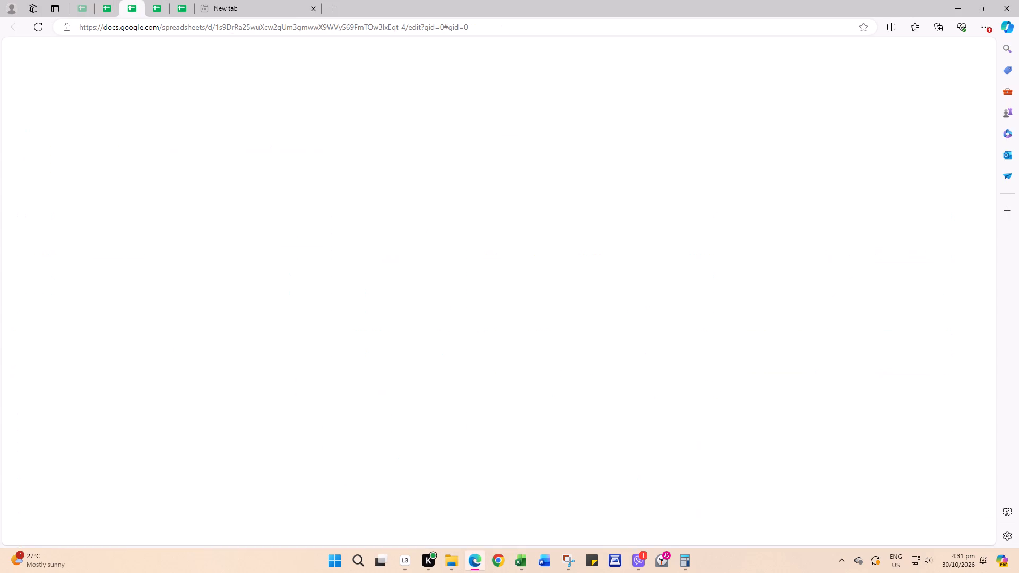
{"action": "left_click", "coordinate": [75, 10]}
{"action": "left_click", "coordinate": [136, 1]}
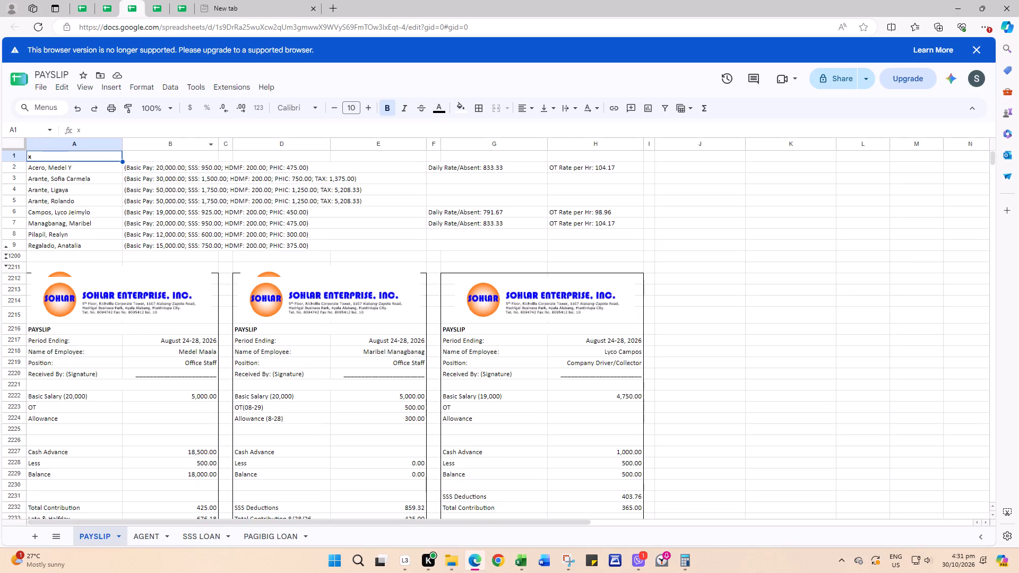
{"action": "left_click", "coordinate": [87, 8]}
{"action": "scroll", "coordinate": [436, 290], "scroll_direction": "down", "scroll_amount": 14}
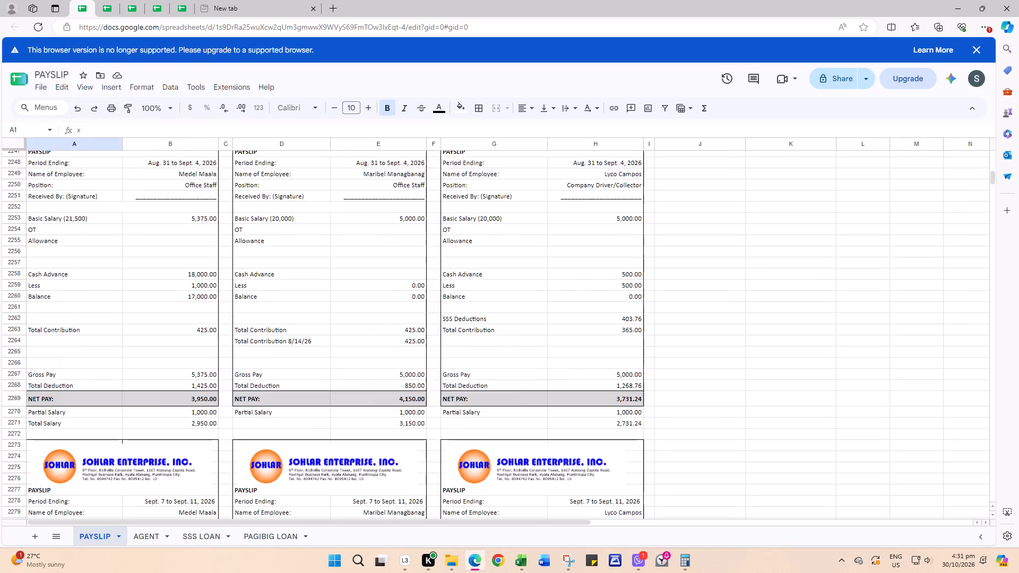
{"action": "scroll", "coordinate": [448, 402], "scroll_direction": "down", "scroll_amount": 20}
{"action": "scroll", "coordinate": [448, 402], "scroll_direction": "down", "scroll_amount": 7}
{"action": "scroll", "coordinate": [481, 410], "scroll_direction": "down", "scroll_amount": 20}
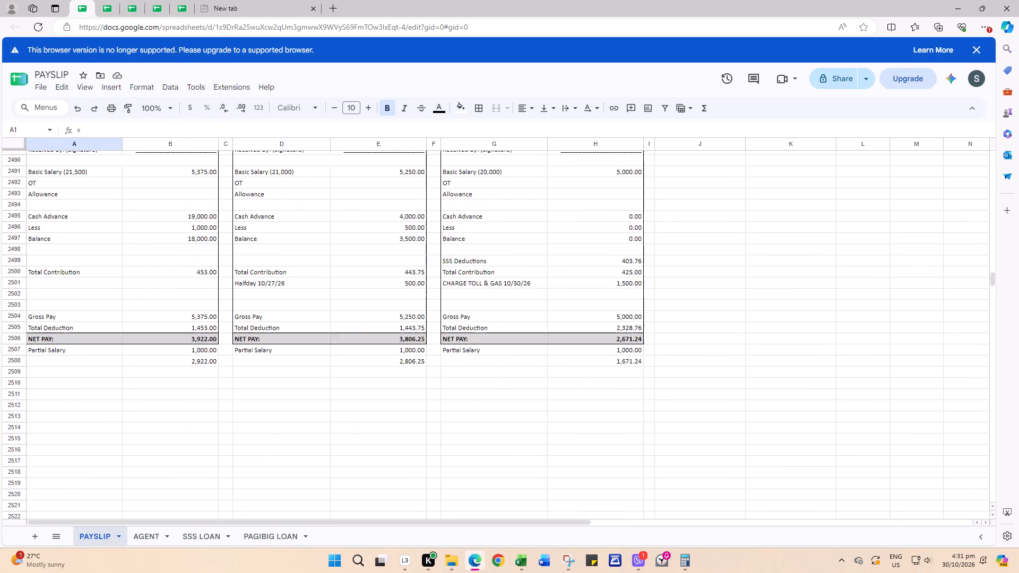
{"action": "scroll", "coordinate": [480, 414], "scroll_direction": "down", "scroll_amount": 9}
{"action": "scroll", "coordinate": [477, 414], "scroll_direction": "up", "scroll_amount": 11}
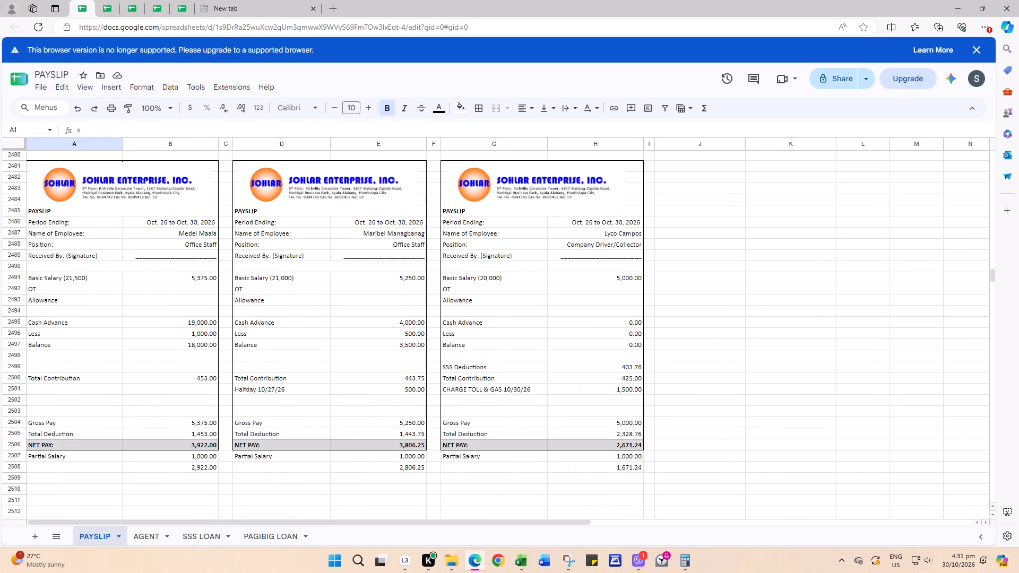
Check the cash advance, contributions, charges and net pay on the middle office staff payslip and the company driver's payslip.
{"action": "left_click", "coordinate": [405, 329]}
{"action": "left_click", "coordinate": [403, 345]}
{"action": "left_click", "coordinate": [405, 379]}
{"action": "left_click", "coordinate": [404, 406]}
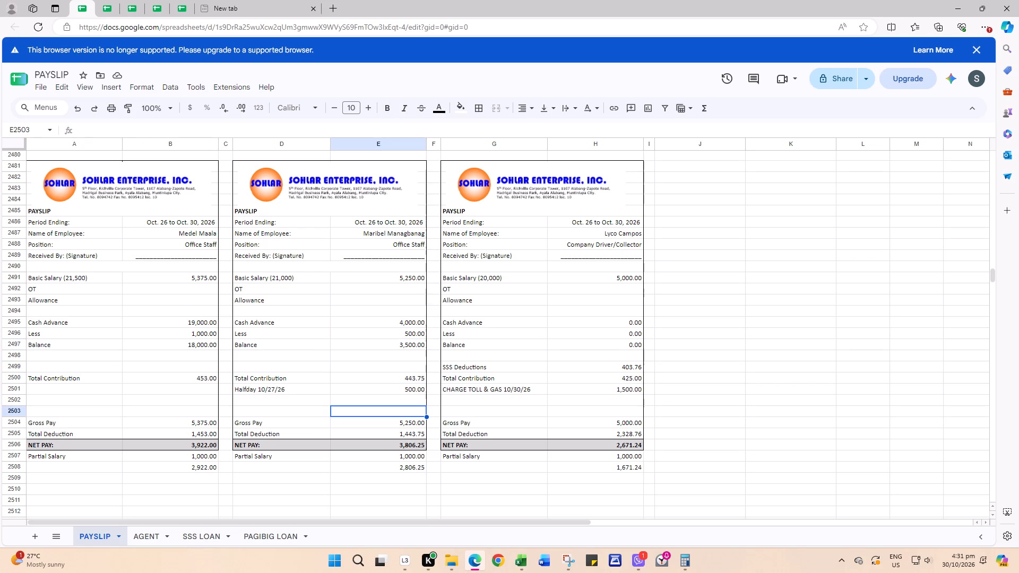
{"action": "left_click", "coordinate": [400, 432]}
{"action": "left_click", "coordinate": [401, 446]}
{"action": "left_click", "coordinate": [406, 455]}
{"action": "left_click", "coordinate": [403, 467]}
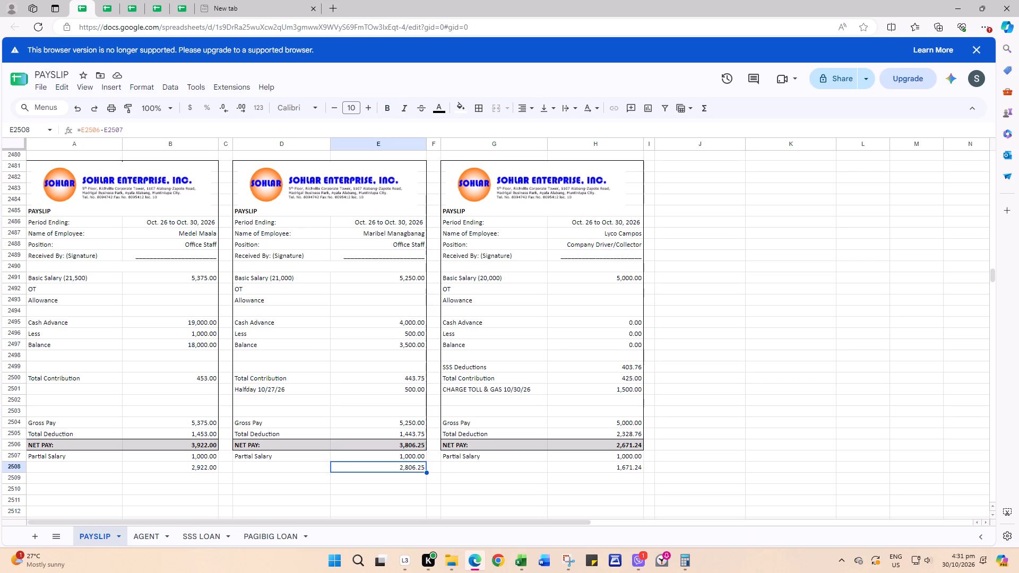
{"action": "left_click", "coordinate": [496, 423]}
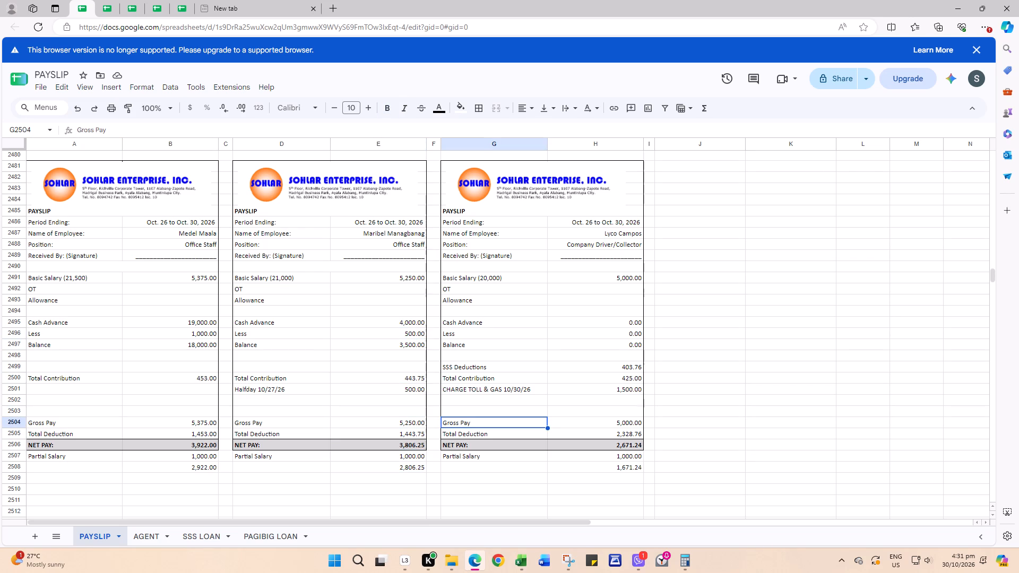
{"action": "left_click", "coordinate": [411, 384]}
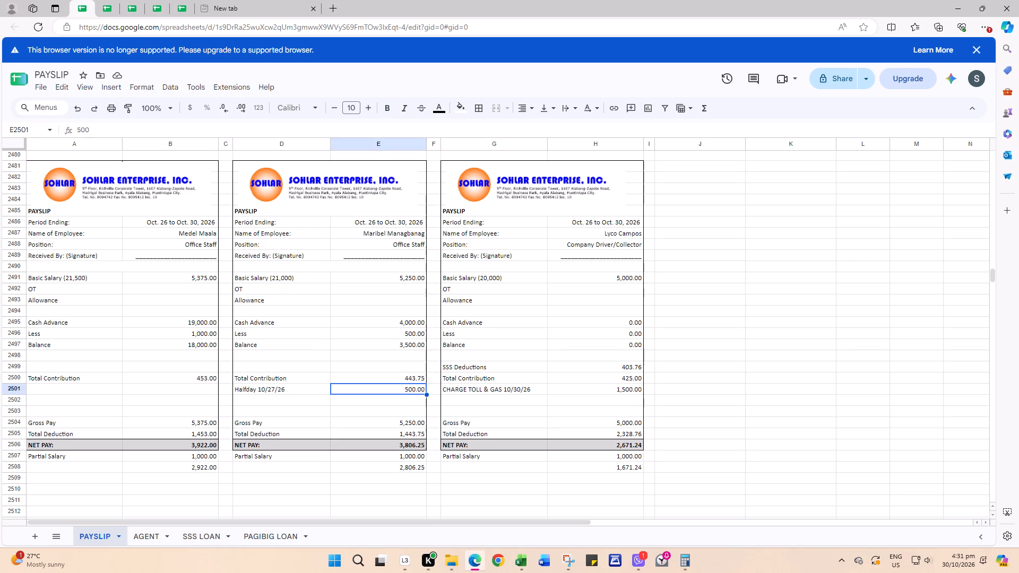
{"action": "left_click", "coordinate": [515, 408]}
{"action": "left_click", "coordinate": [629, 384]}
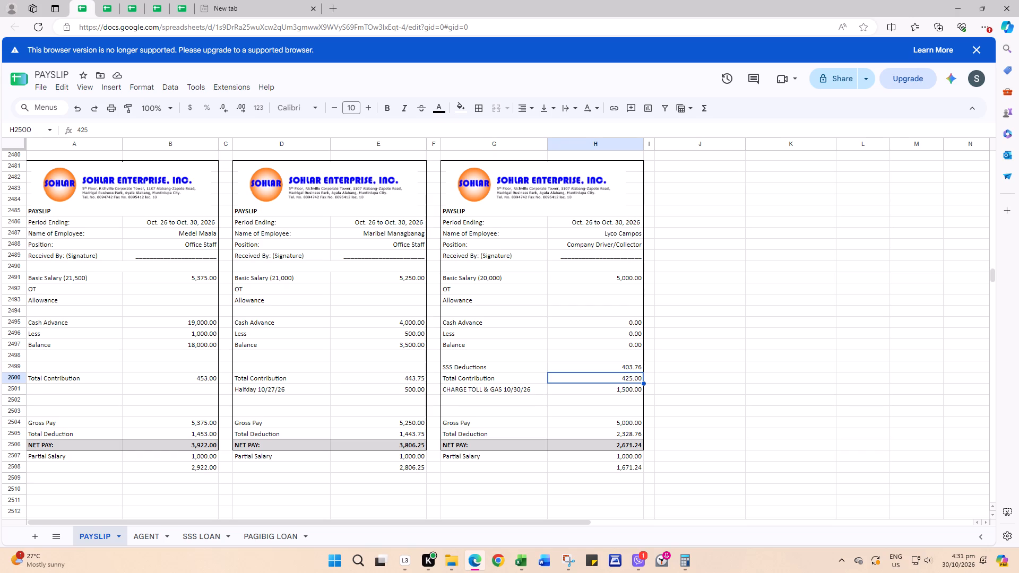
{"action": "left_click", "coordinate": [614, 388]}
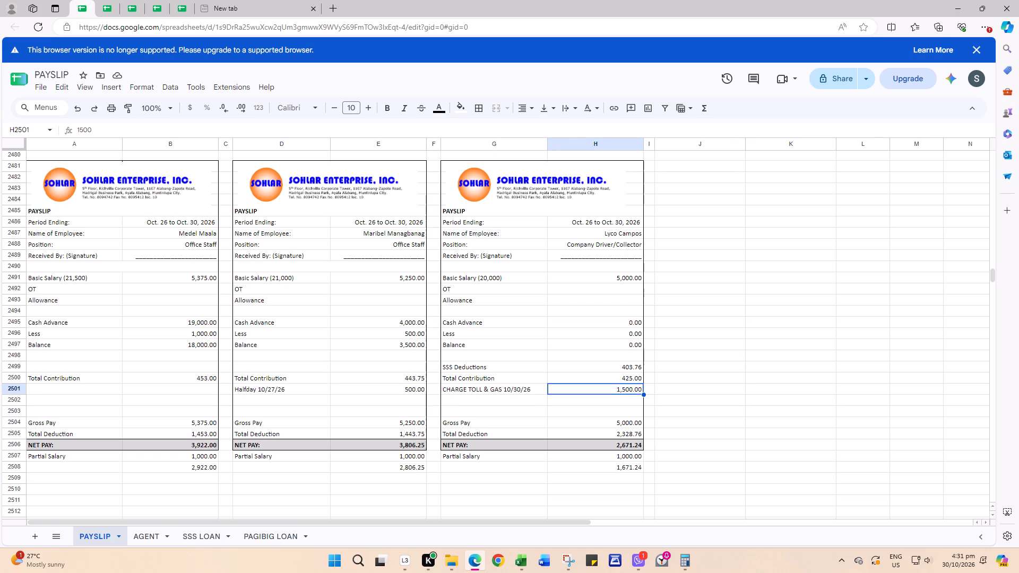
{"action": "left_click", "coordinate": [617, 338]}
{"action": "left_click", "coordinate": [617, 367]}
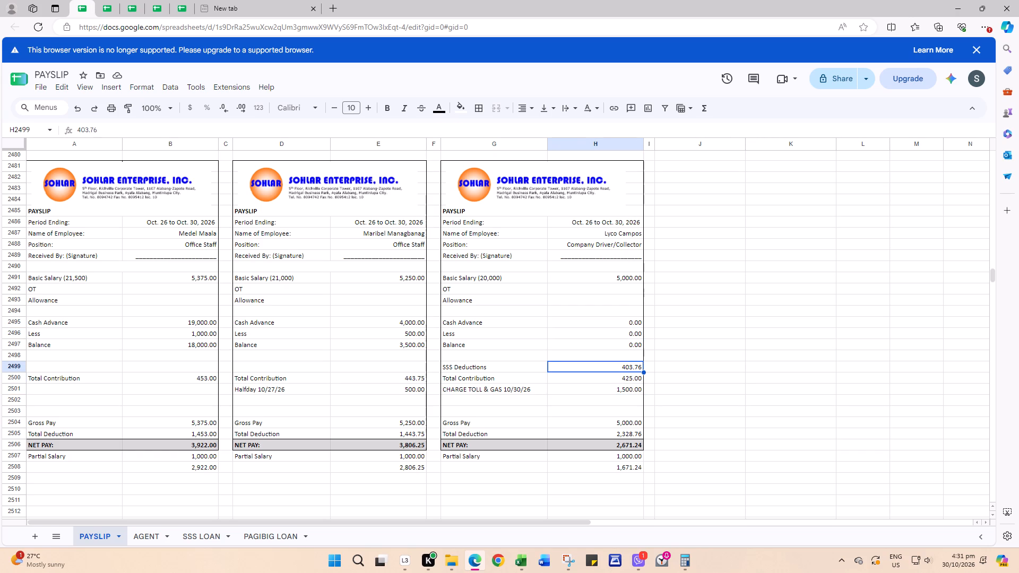
{"action": "left_click", "coordinate": [616, 392]}
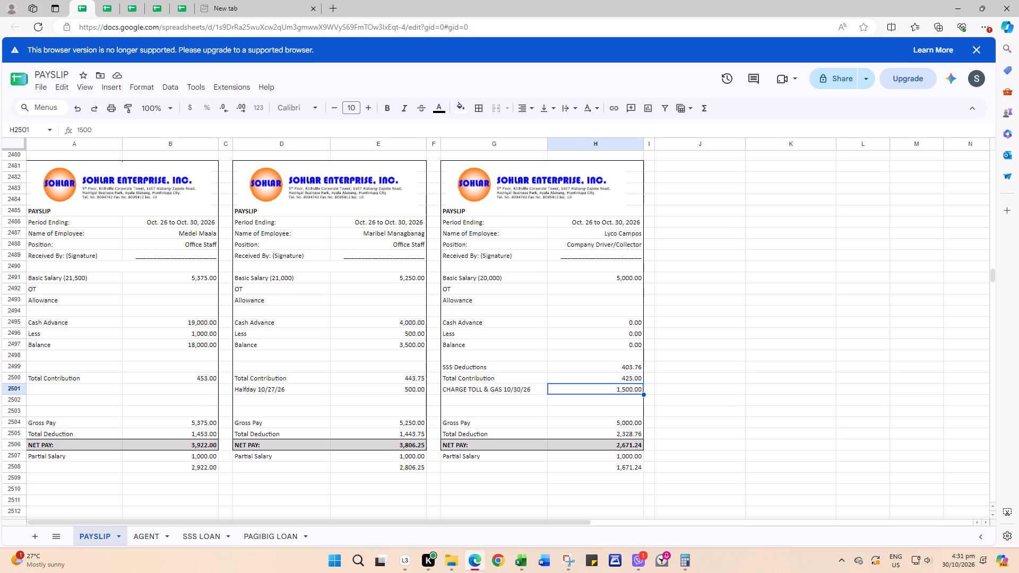
{"action": "left_click", "coordinate": [614, 392]}
Replace the Cash Advance label on the company driver's payslip with a copy of the CHARGE TOLL & GAS 10/30/26 label.
{"action": "left_click", "coordinate": [490, 325]}
{"action": "left_click", "coordinate": [502, 387]}
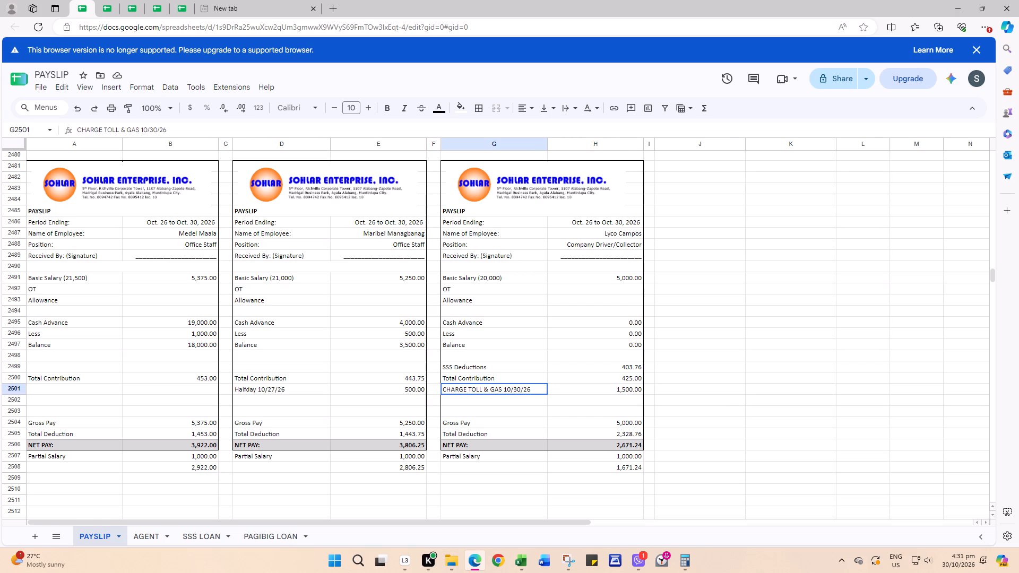
{"action": "key", "text": "ctrl+v"}
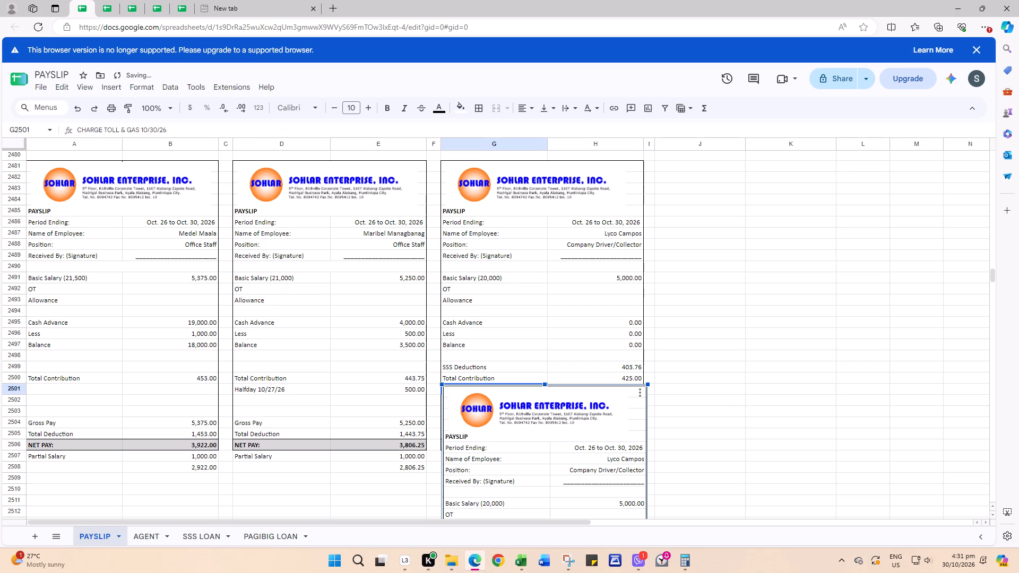
{"action": "key", "text": "ctrl+z"}
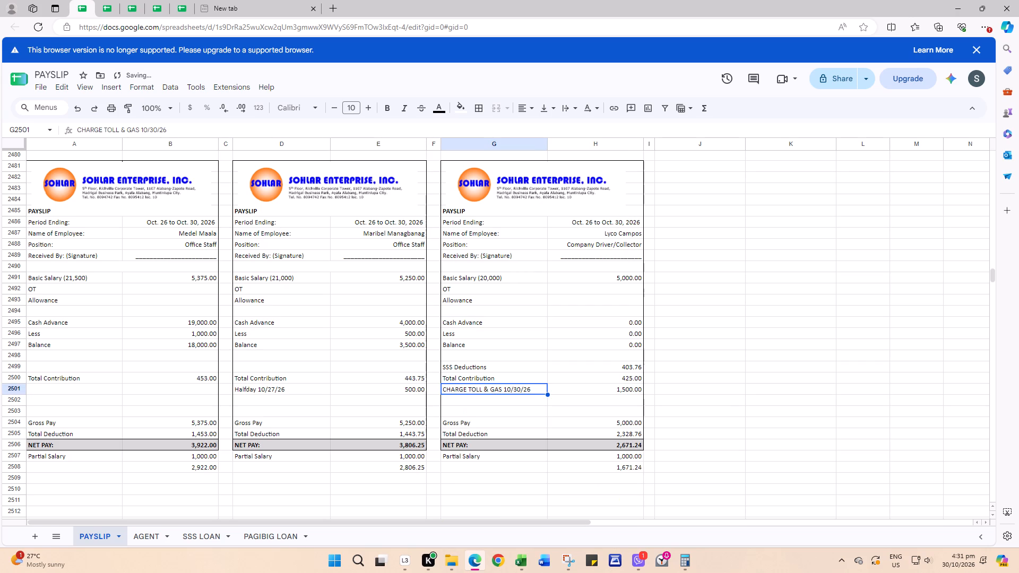
{"action": "key", "text": "ctrl+c"}
{"action": "left_click", "coordinate": [480, 322]}
{"action": "key", "text": "ctrl+v"}
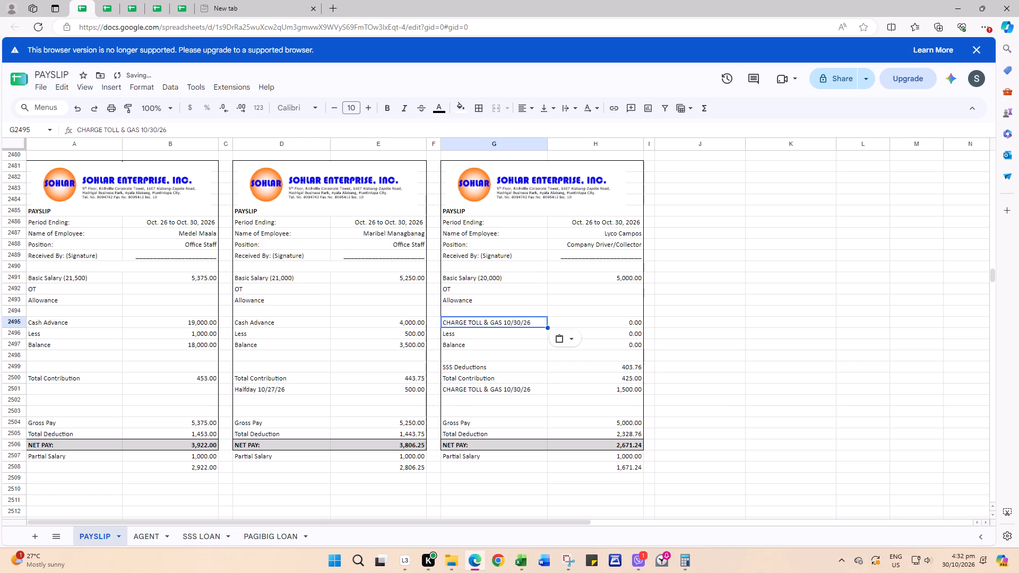
{"action": "left_click", "coordinate": [485, 325]}
{"action": "double_click", "coordinate": [523, 323]}
{"action": "left_click", "coordinate": [537, 321]}
Set the driver's toll and gas charge in the former Cash Advance row to 1000 and its Less amount to 500.
{"action": "left_click", "coordinate": [598, 318]}
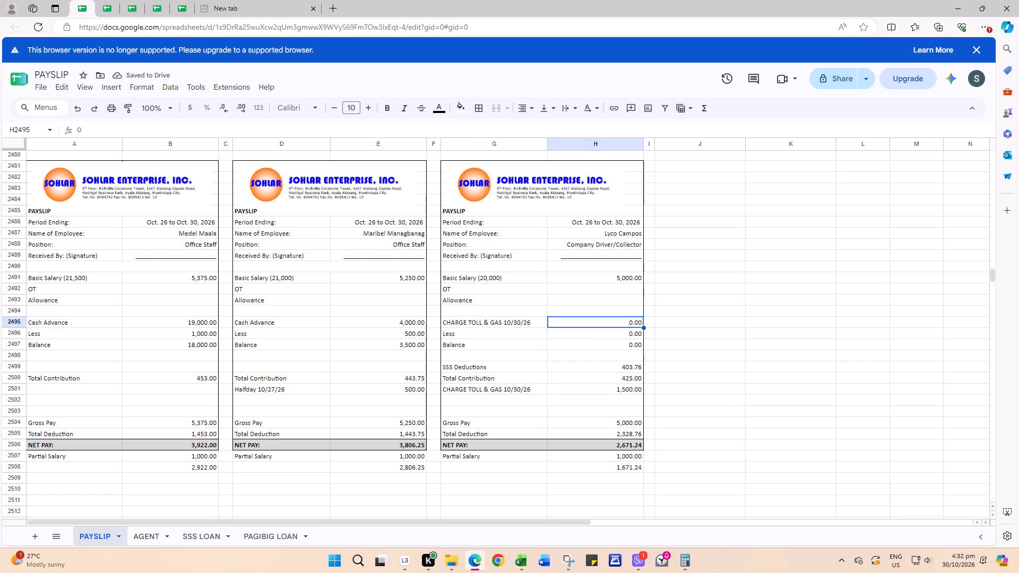
{"action": "type", "text": "1000"}
{"action": "key", "text": "Return"}
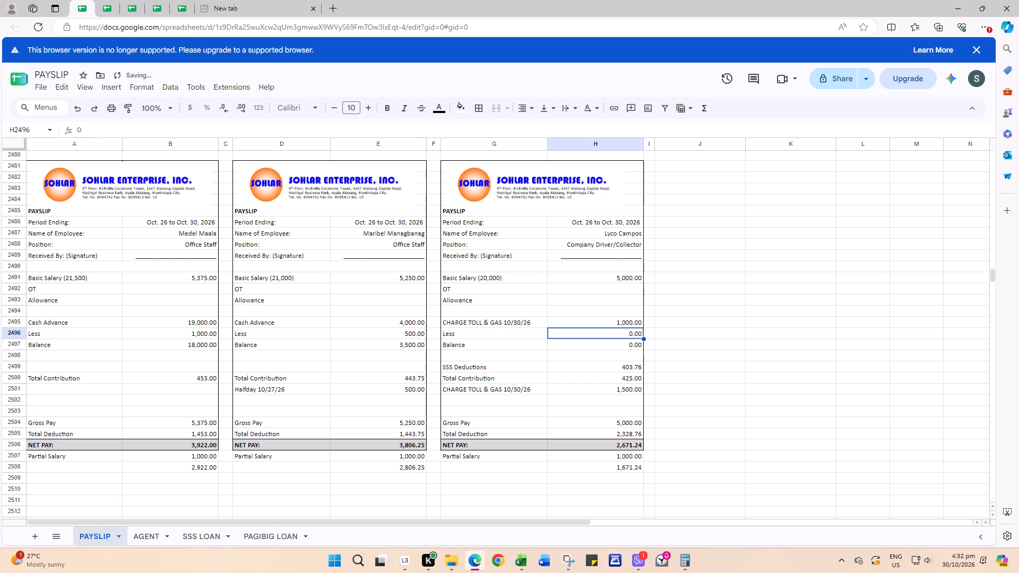
{"action": "key", "text": "Up"}
{"action": "key", "text": "Down"}
{"action": "type", "text": "500"}
{"action": "key", "text": "Return"}
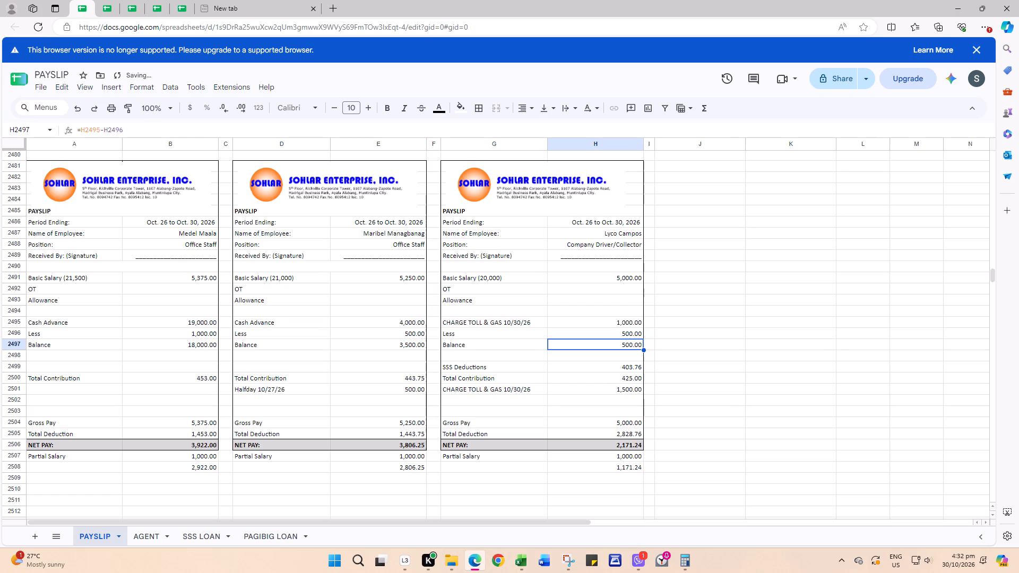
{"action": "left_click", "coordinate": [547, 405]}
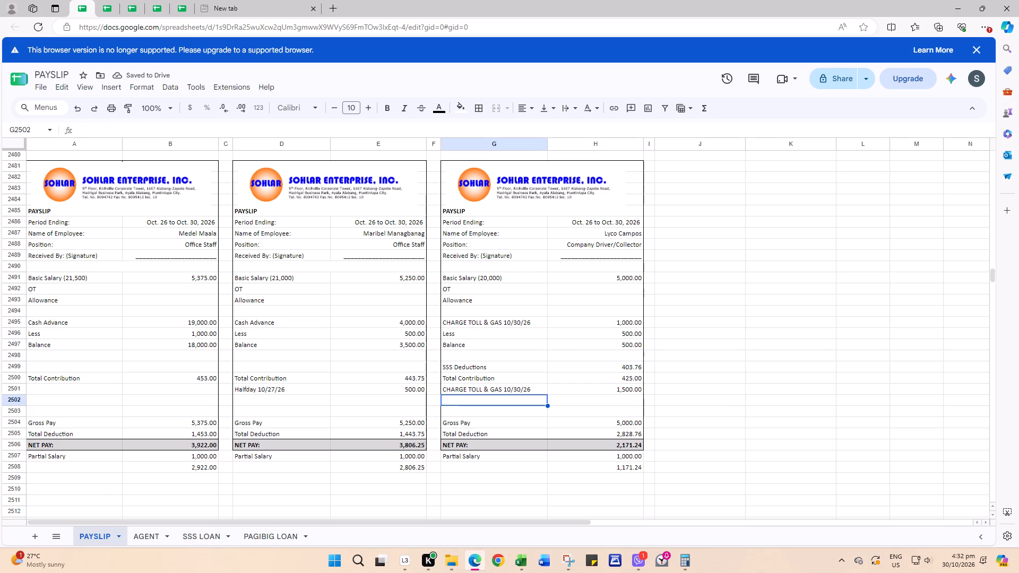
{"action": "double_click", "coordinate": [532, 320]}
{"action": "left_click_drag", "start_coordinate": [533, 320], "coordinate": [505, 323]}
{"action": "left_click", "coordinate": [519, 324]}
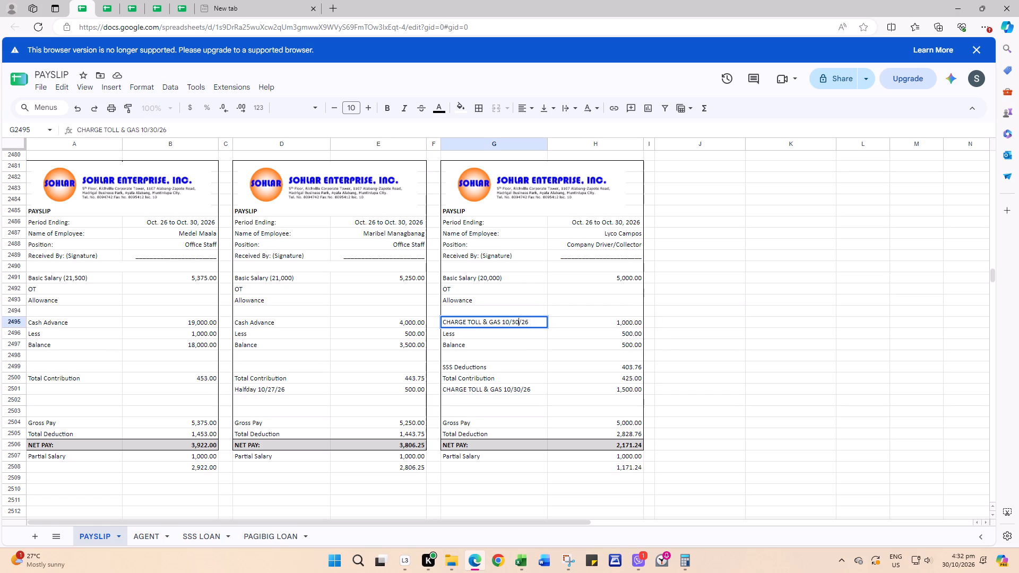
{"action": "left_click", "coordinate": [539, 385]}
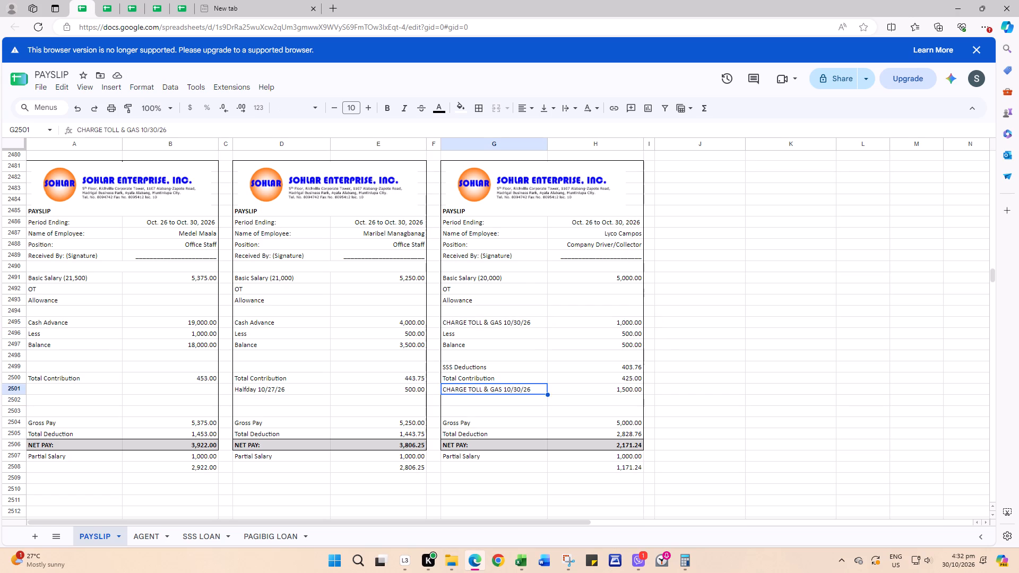
Clear the duplicate CHARGE TOLL & GAS 10/30/26 label and its amount below Total Contribution on the driver's payslip.
{"action": "left_click", "coordinate": [617, 409]}
{"action": "left_click", "coordinate": [519, 391]}
{"action": "key", "text": "BackSpace"}
{"action": "left_click", "coordinate": [615, 392]}
{"action": "key", "text": "BackSpace"}
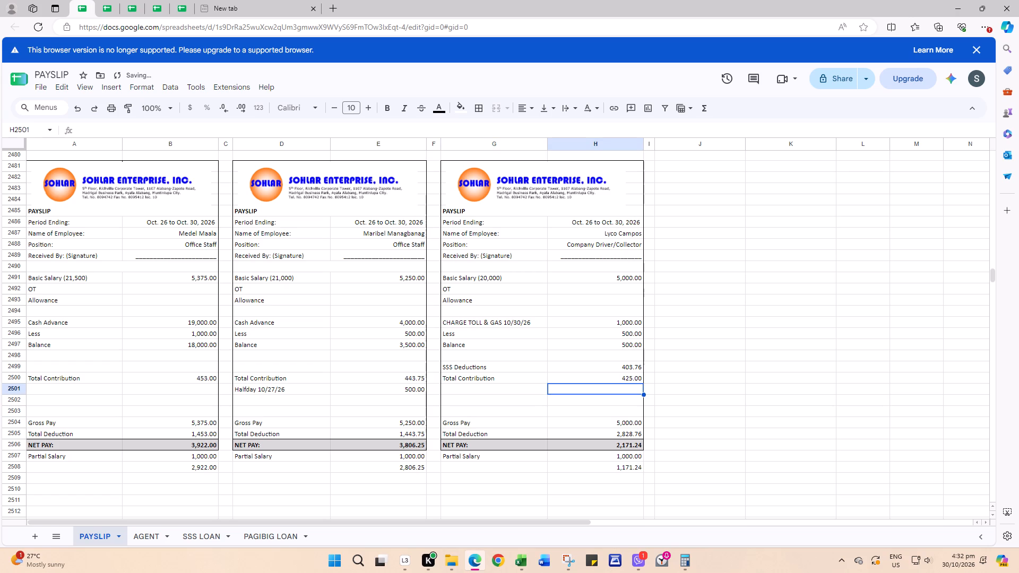
{"action": "left_click", "coordinate": [708, 411]}
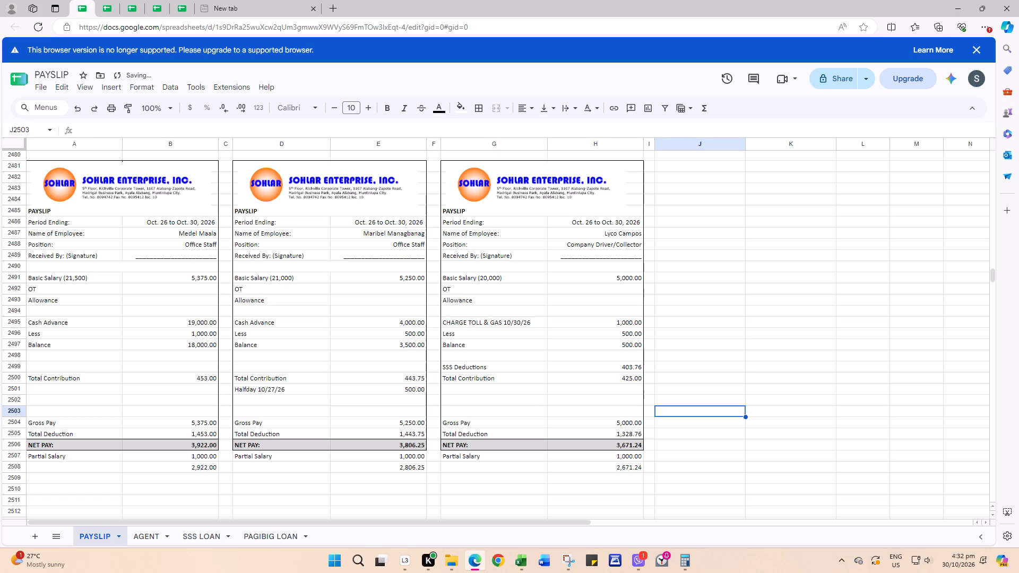
{"action": "left_click", "coordinate": [604, 392]}
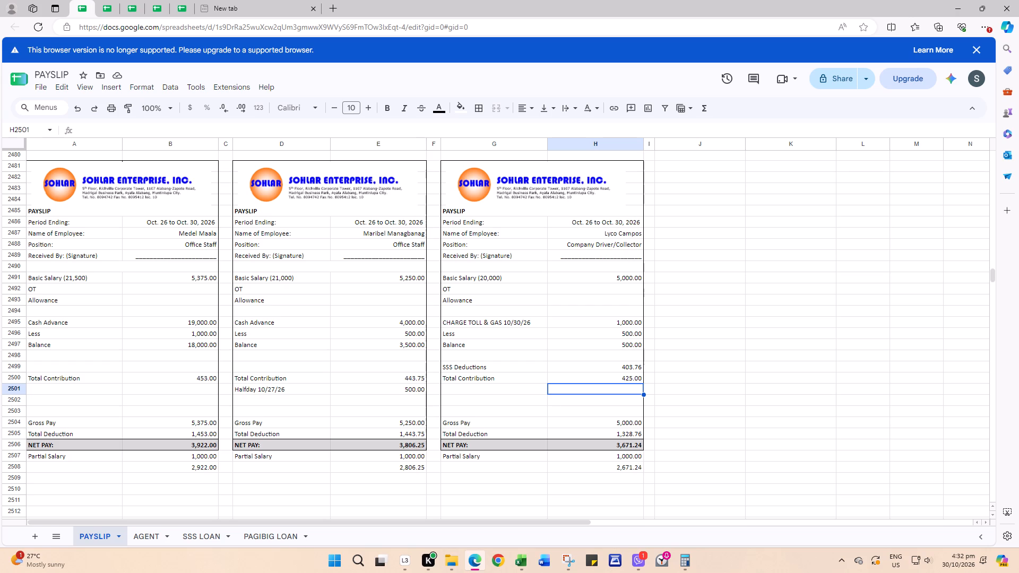
Print one copy of the three Oct. 26 to Oct. 30, 2026 payslips, limiting the printout to the selected cells A2481:H2508.
{"action": "left_click_drag", "start_coordinate": [640, 466], "coordinate": [36, 177]}
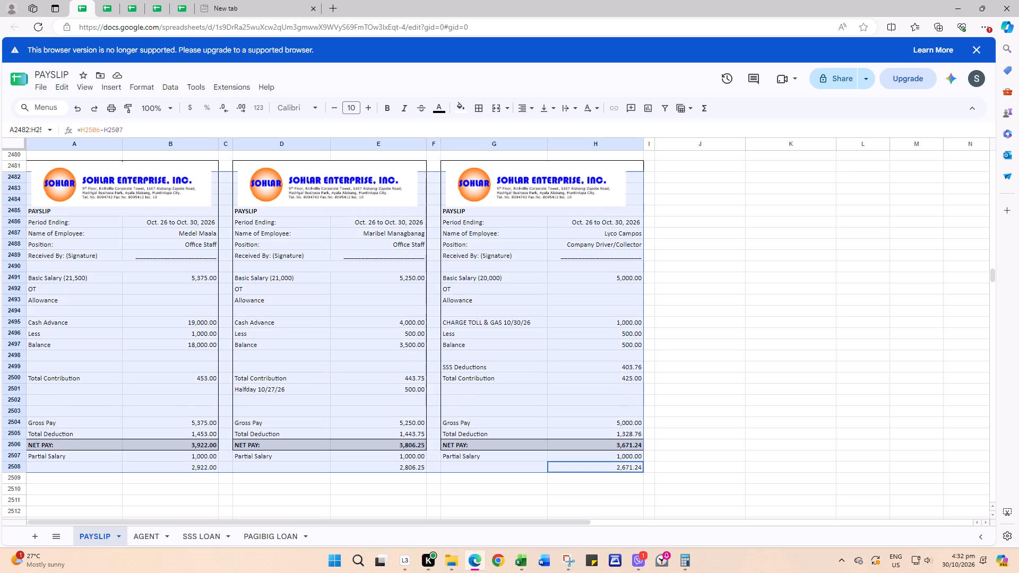
{"action": "left_click_drag", "start_coordinate": [36, 177], "coordinate": [38, 164]}
{"action": "key", "text": "ctrl+p"}
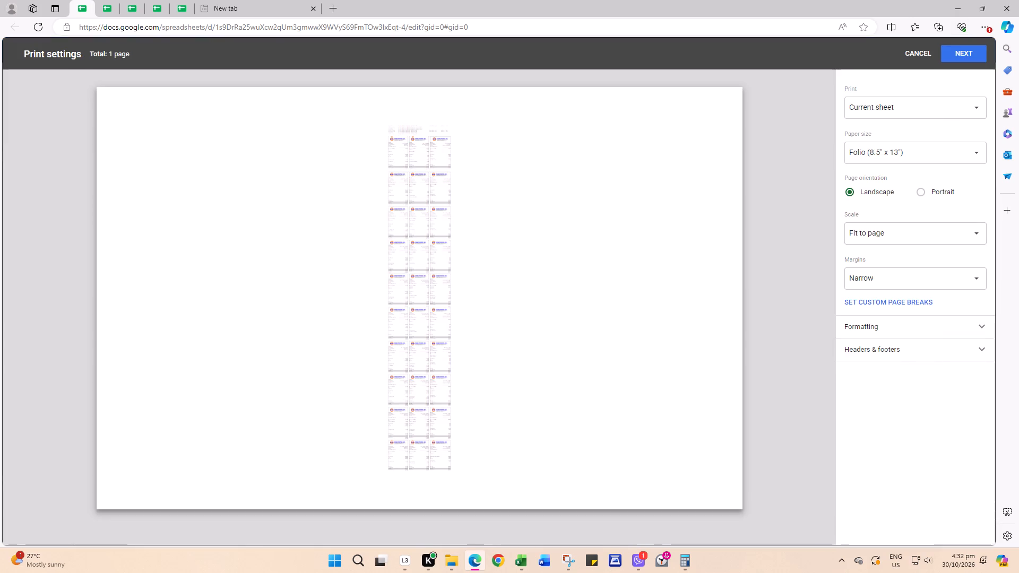
{"action": "left_click", "coordinate": [936, 114]}
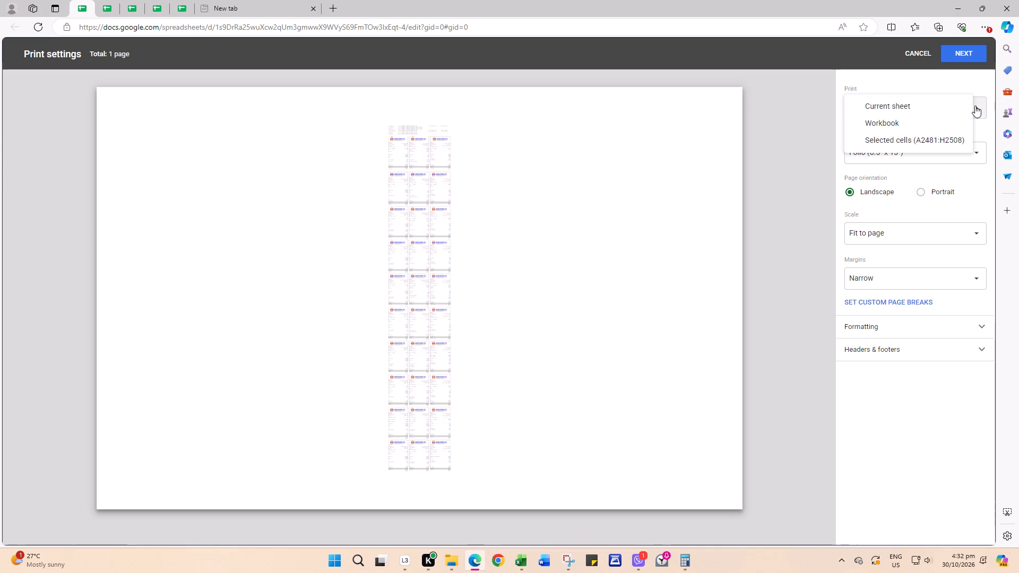
{"action": "left_click", "coordinate": [980, 107]}
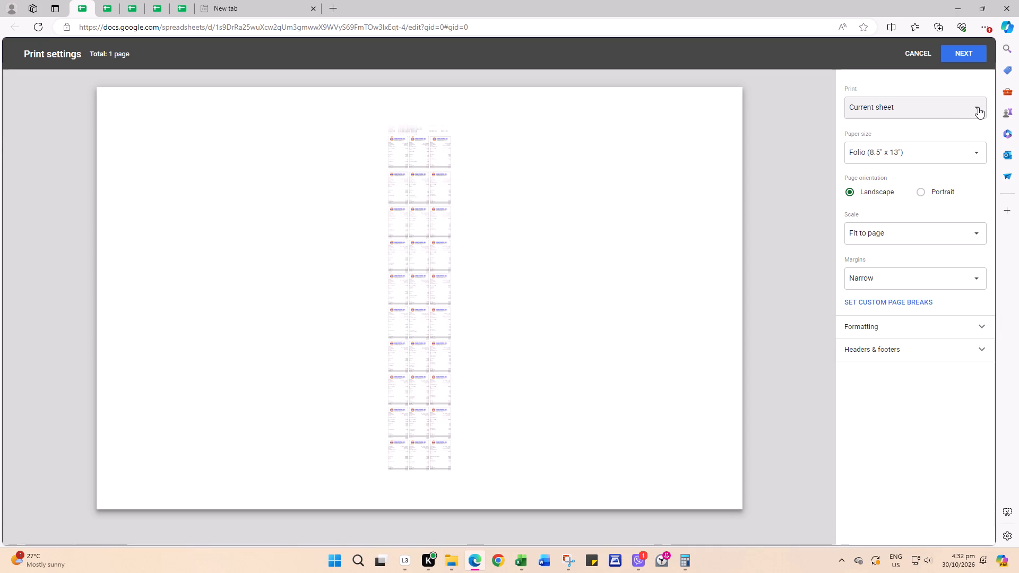
{"action": "left_click", "coordinate": [978, 107]}
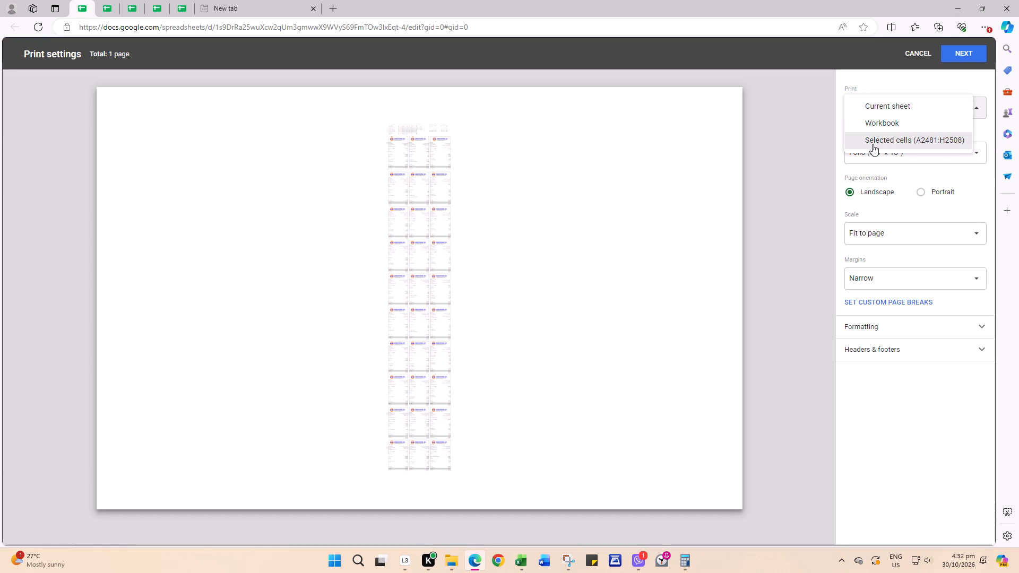
{"action": "left_click", "coordinate": [892, 140]}
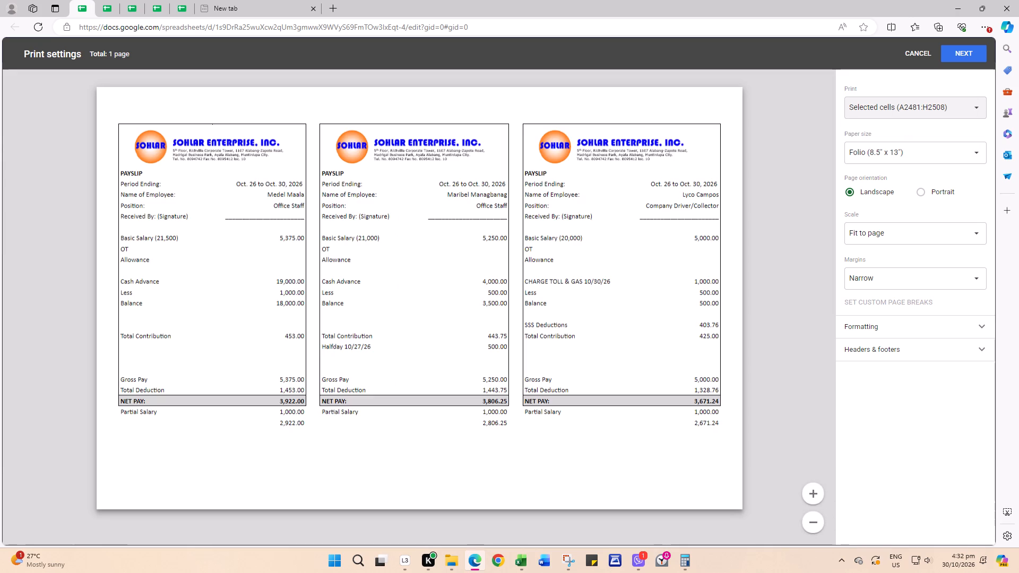
{"action": "key", "text": "ctrl+p"}
{"action": "key", "text": "ctrl+bracketleft"}
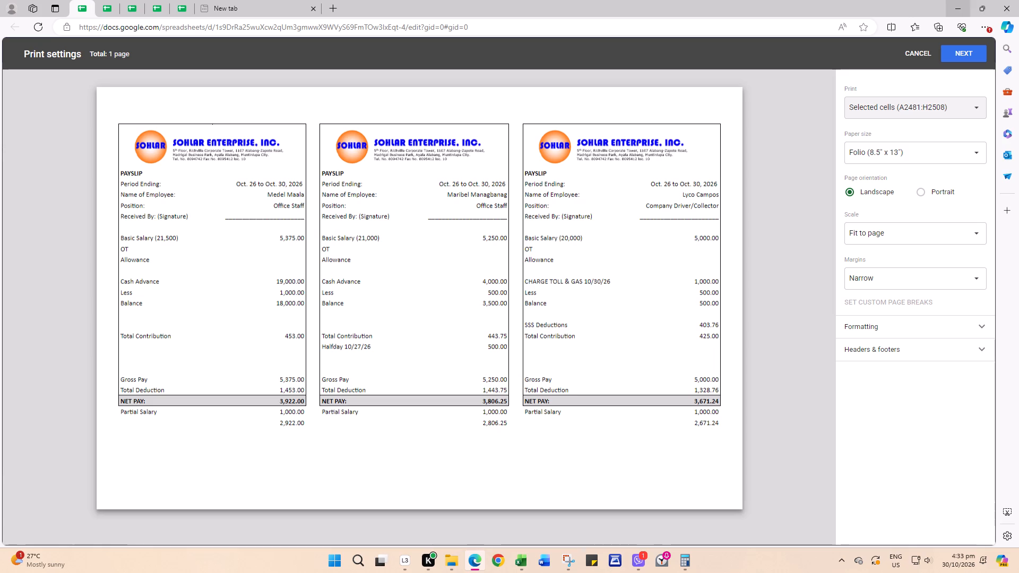
{"action": "left_click", "coordinate": [965, 51]}
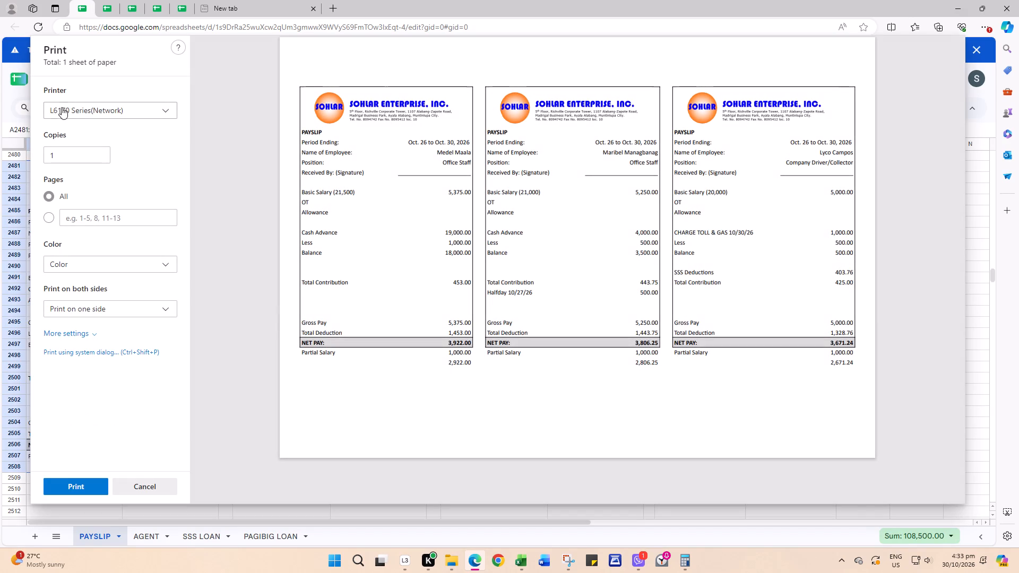
{"action": "left_click", "coordinate": [68, 484]}
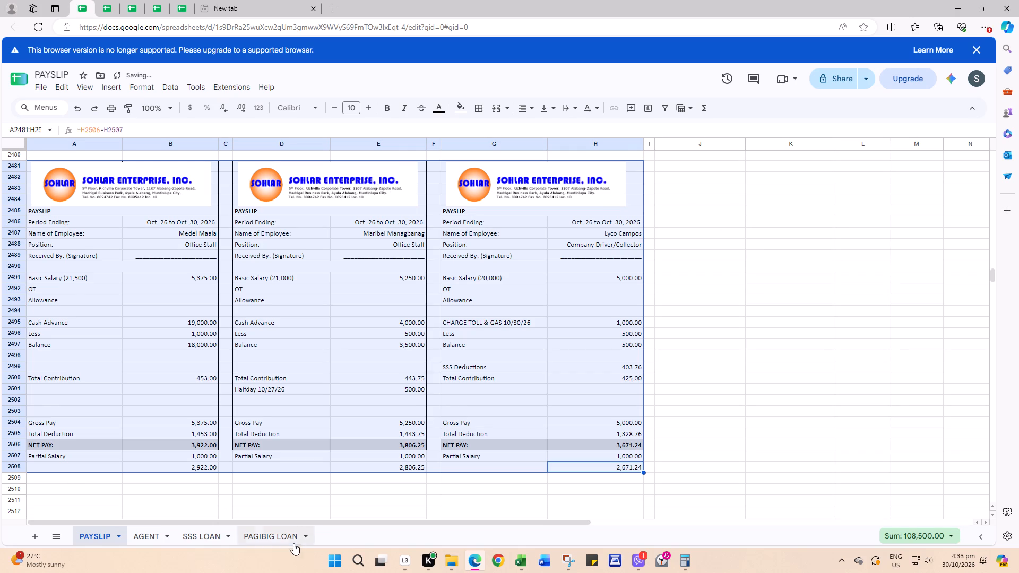
Print one copy of the three Oct. 19 to Oct. 23, 2026 payslips, limiting the printout to the selected cells A2452:H2479.
{"action": "scroll", "coordinate": [369, 423], "scroll_direction": "up", "scroll_amount": 6}
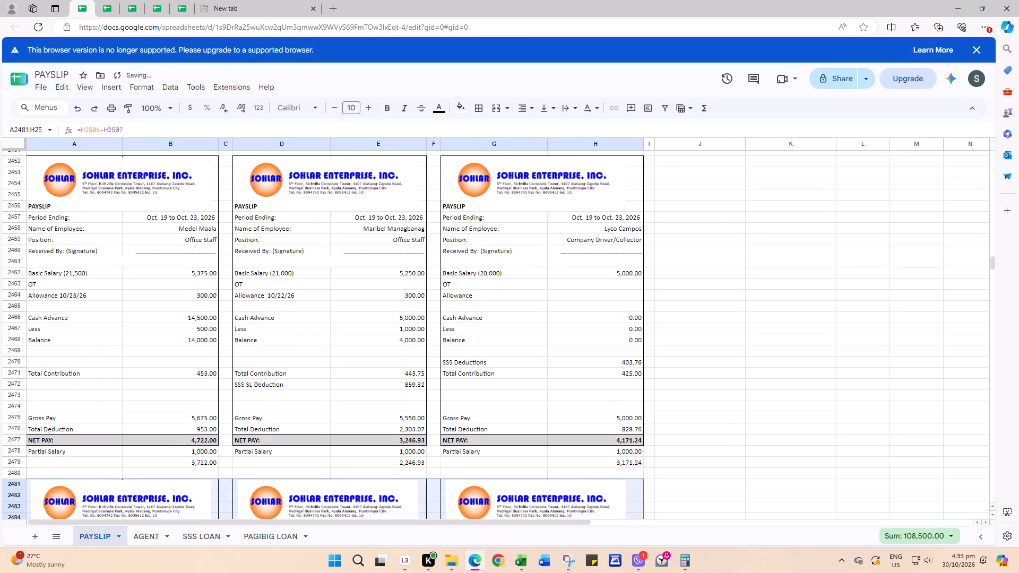
{"action": "left_click_drag", "start_coordinate": [625, 463], "coordinate": [42, 166]}
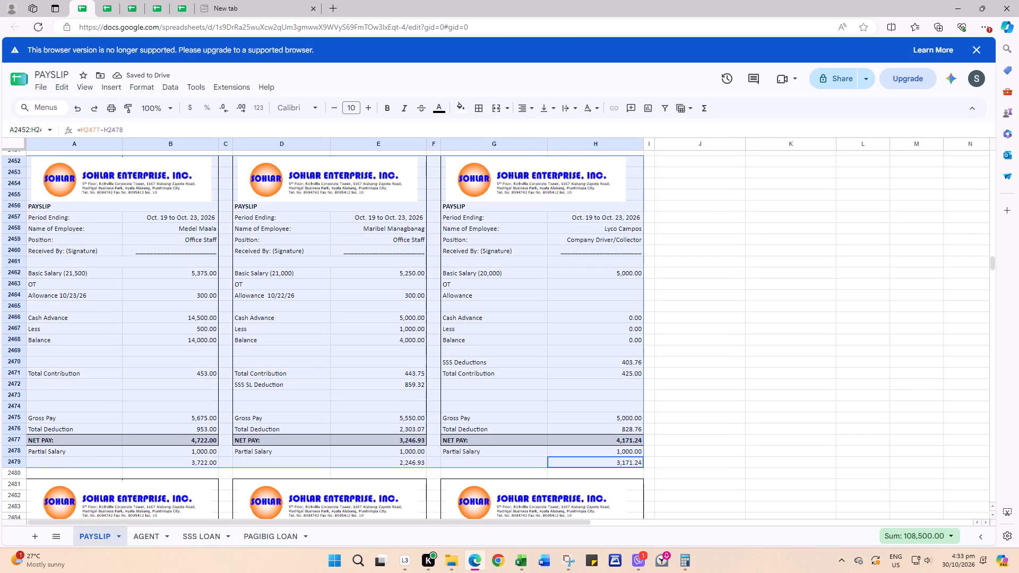
{"action": "left_click_drag", "start_coordinate": [42, 166], "coordinate": [45, 159]}
{"action": "key", "text": "ctrl+p"}
{"action": "left_click", "coordinate": [893, 106]}
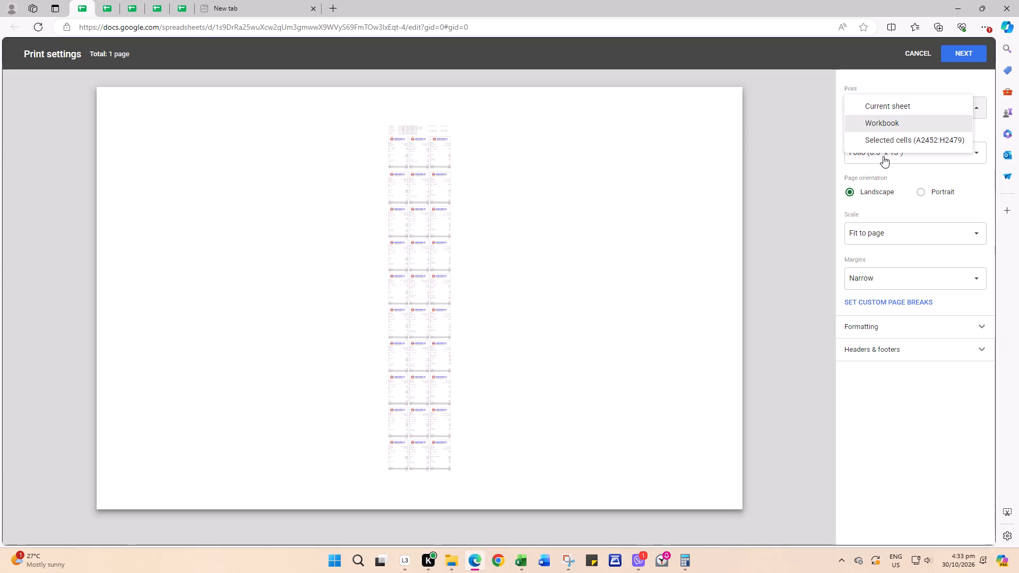
{"action": "left_click", "coordinate": [914, 142]}
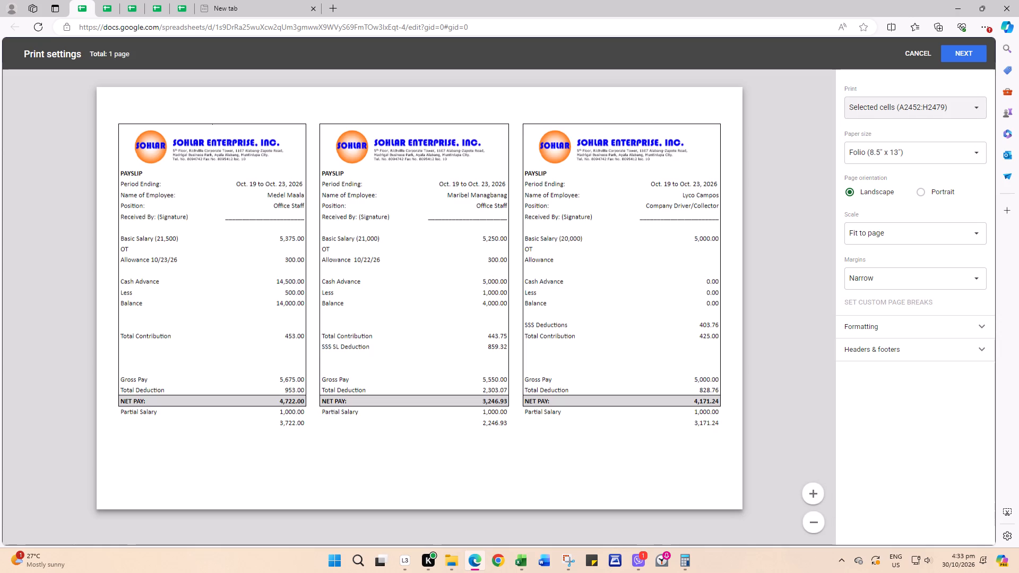
{"action": "left_click", "coordinate": [971, 54]}
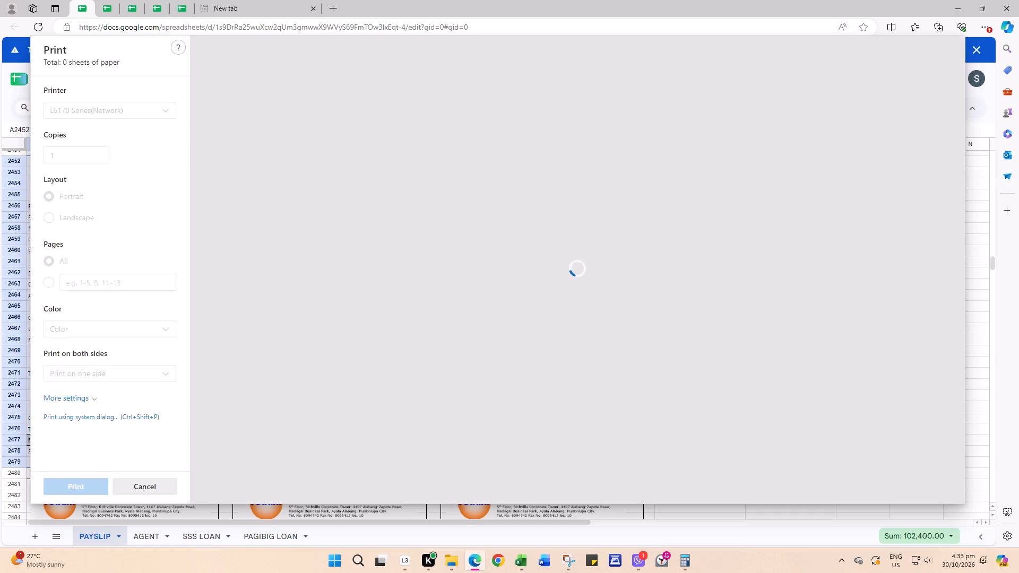
{"action": "left_click", "coordinate": [74, 480]}
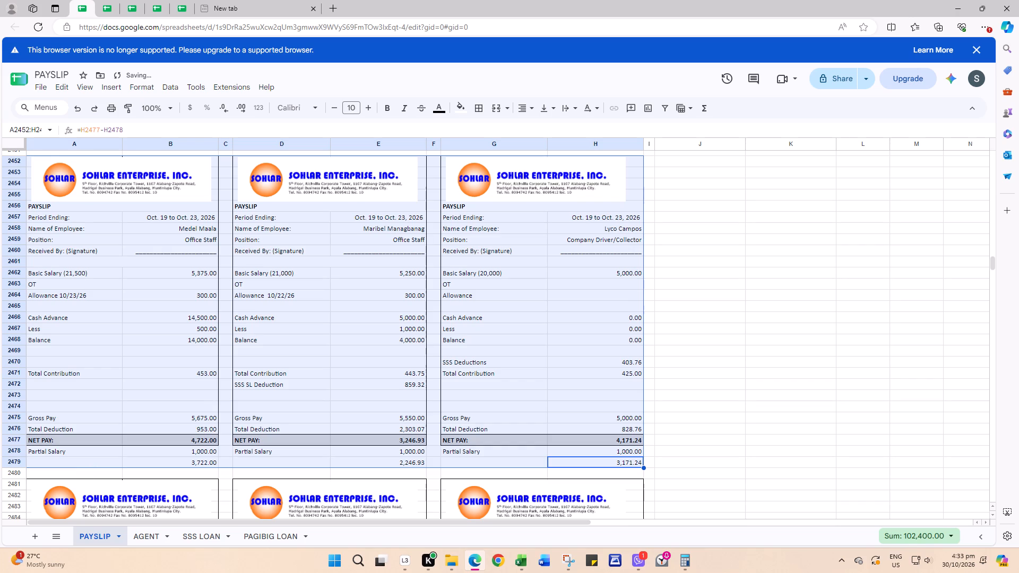
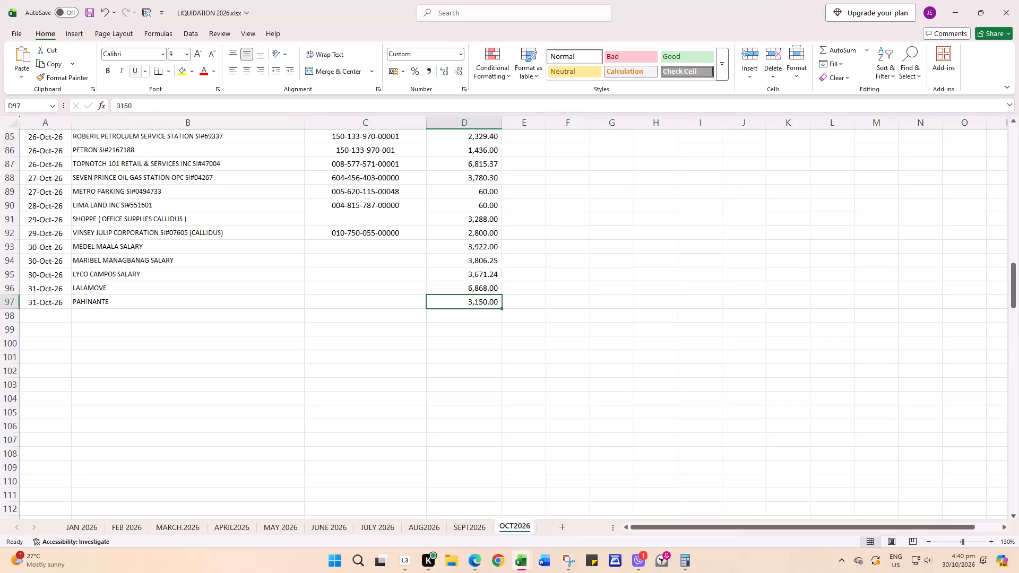
Add a TOTAL label in C98 and sum the October amounts D2:D97 in D98.
{"action": "left_click", "coordinate": [476, 374]}
{"action": "left_click", "coordinate": [473, 310]}
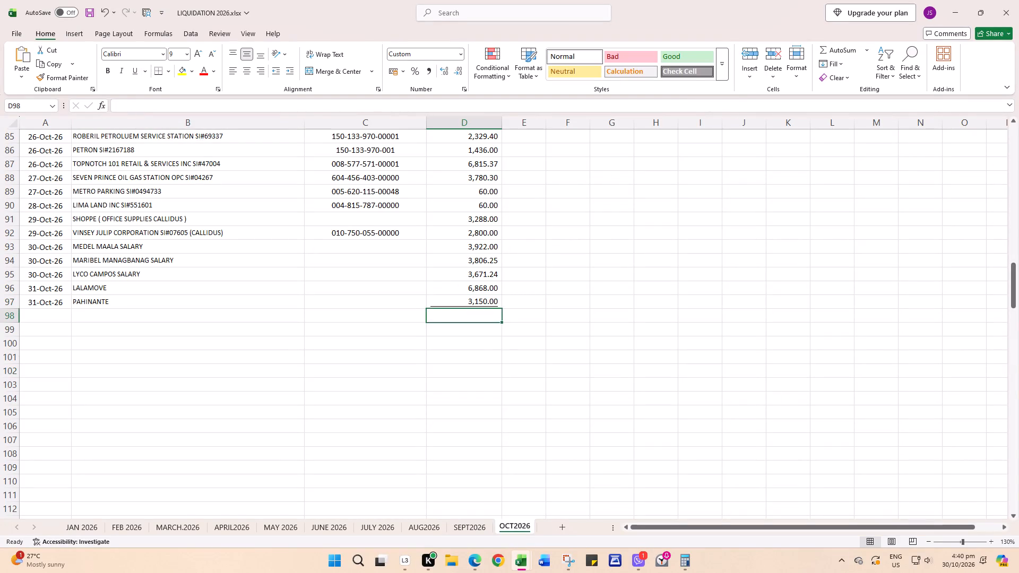
{"action": "left_click", "coordinate": [392, 322]}
{"action": "type", "text": "tota"}
{"action": "key", "text": "BackSpace"}
{"action": "key", "text": "BackSpace"}
{"action": "key", "text": "BackSpace"}
{"action": "key", "text": "BackSpace"}
{"action": "type", "text": "TOTAL"}
{"action": "key", "text": "Tab"}
{"action": "left_click", "coordinate": [843, 44]}
{"action": "key", "text": "Return"}
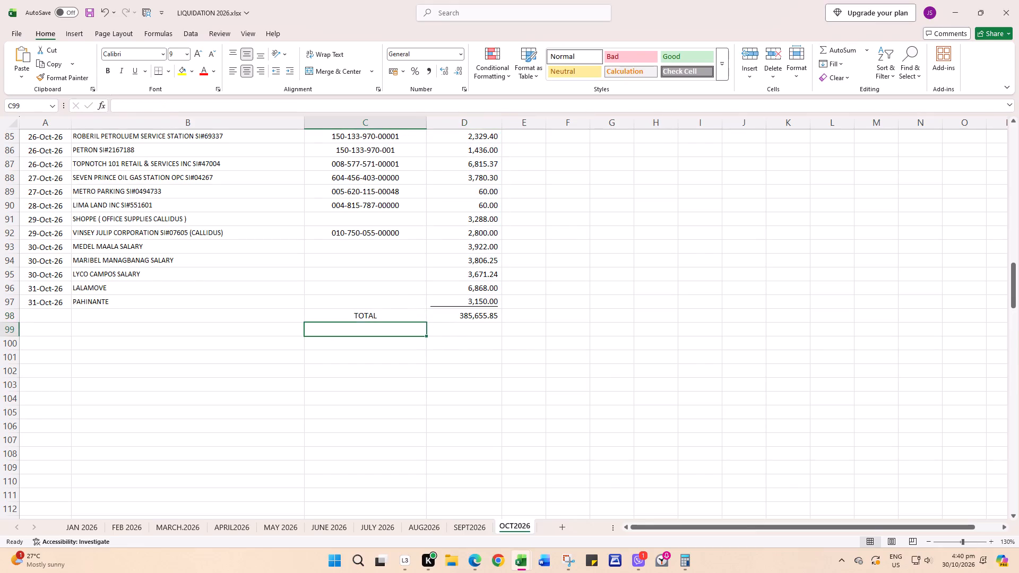
Select the October liquidation table from A1 through the TOTAL row and limit the printout to the selection.
{"action": "scroll", "coordinate": [576, 311], "scroll_direction": "up", "scroll_amount": 7}
{"action": "scroll", "coordinate": [533, 387], "scroll_direction": "up", "scroll_amount": 18}
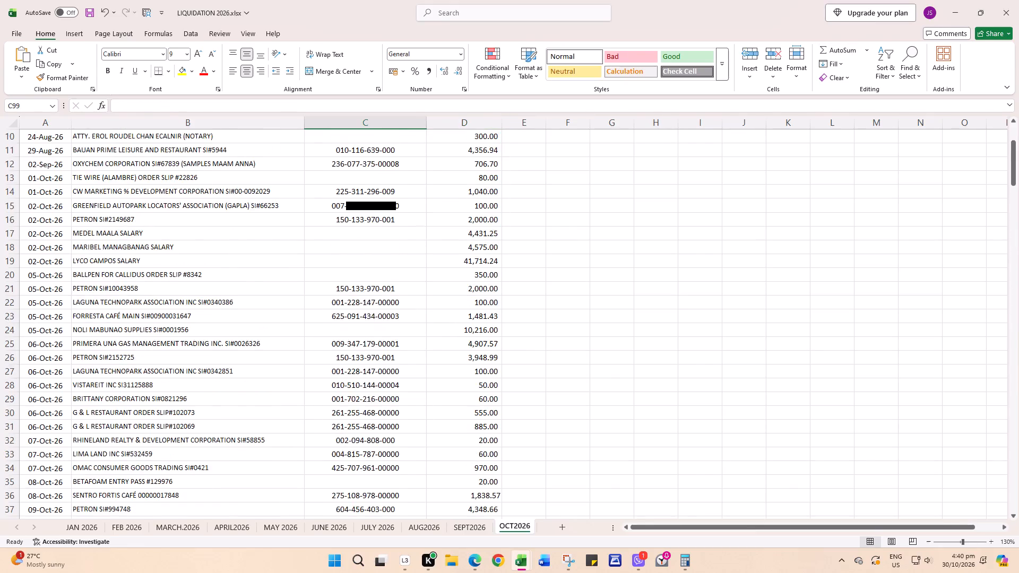
{"action": "scroll", "coordinate": [533, 387], "scroll_direction": "up", "scroll_amount": 10}
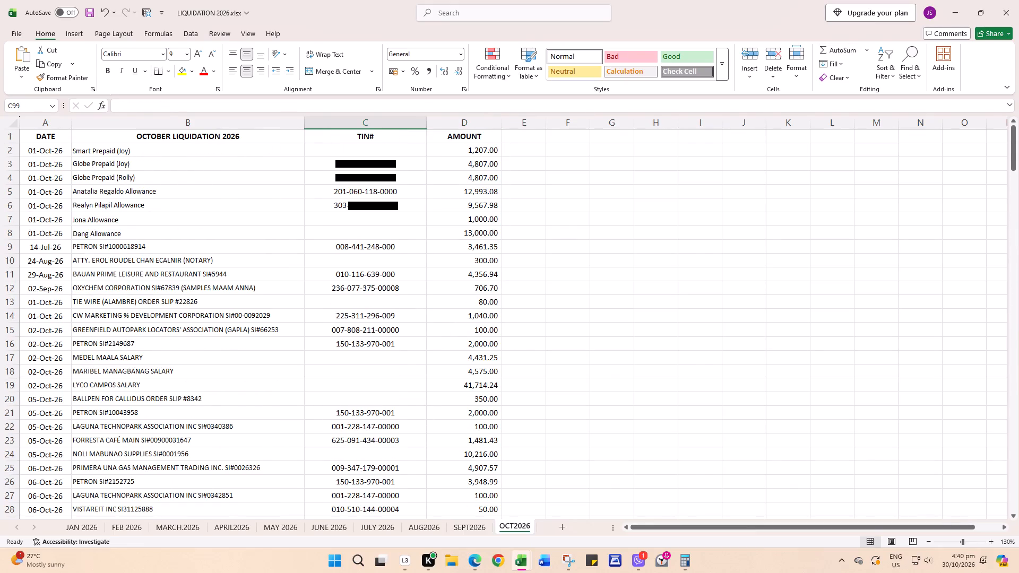
{"action": "left_click", "coordinate": [33, 135]}
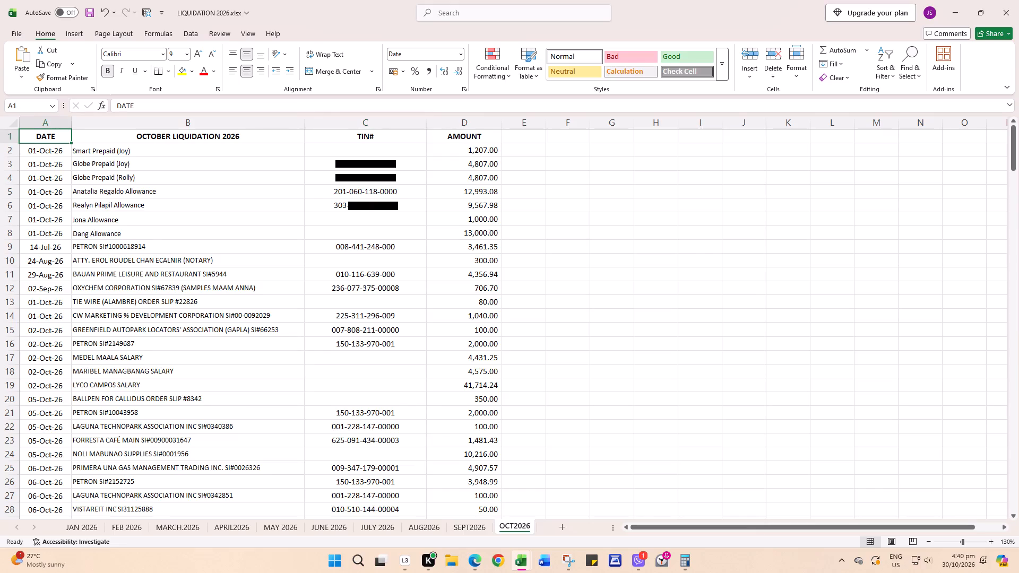
{"action": "left_click", "coordinate": [66, 136]}
{"action": "left_click_drag", "start_coordinate": [47, 139], "coordinate": [453, 572]}
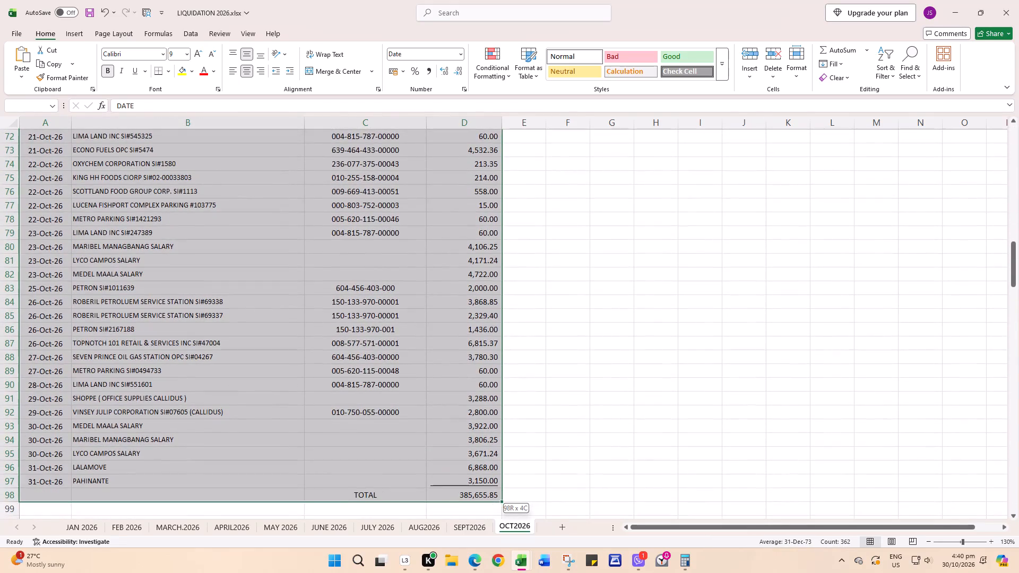
{"action": "left_click_drag", "start_coordinate": [453, 572], "coordinate": [461, 506]}
{"action": "key", "text": "ctrl+p"}
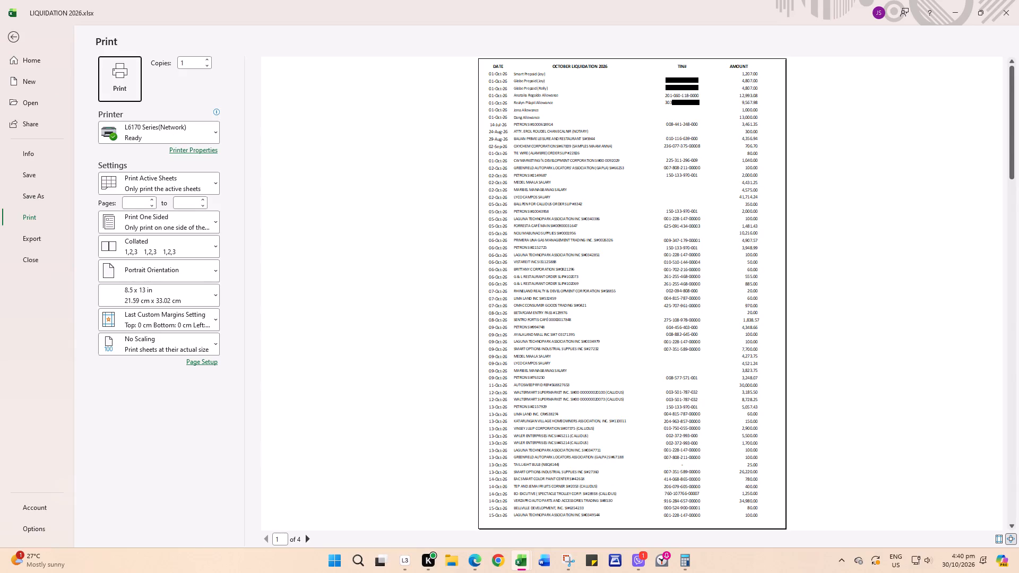
{"action": "left_click", "coordinate": [175, 185]}
{"action": "left_click", "coordinate": [184, 269]}
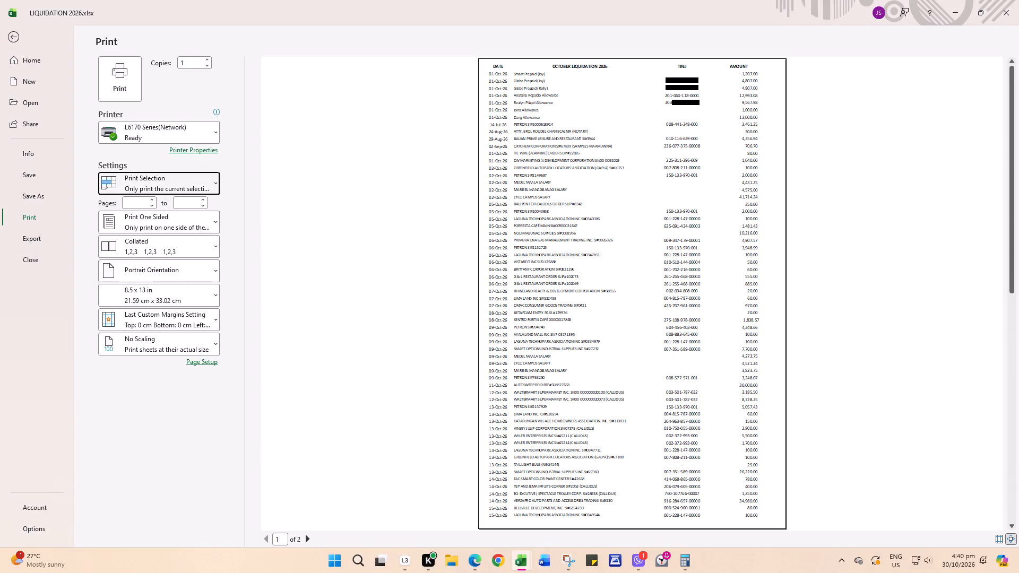
{"action": "scroll", "coordinate": [672, 246], "scroll_direction": "down", "scroll_amount": 2}
{"action": "scroll", "coordinate": [676, 245], "scroll_direction": "up", "scroll_amount": 3}
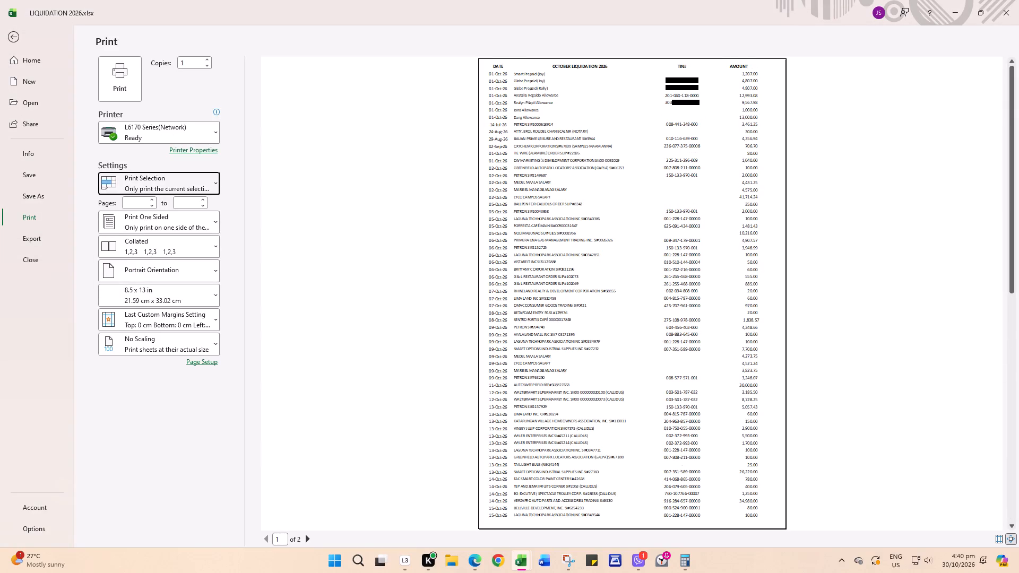
Set the printout's paper size to A4 210 x 297 mm and check both pages in the preview.
{"action": "left_click", "coordinate": [149, 292]}
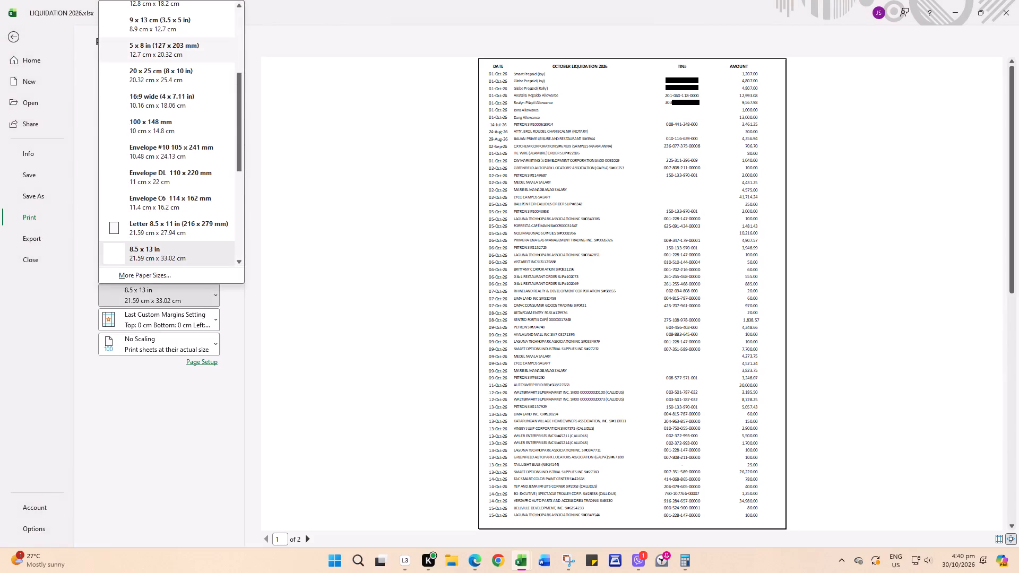
{"action": "scroll", "coordinate": [177, 115], "scroll_direction": "up", "scroll_amount": 4}
{"action": "left_click", "coordinate": [186, 15]}
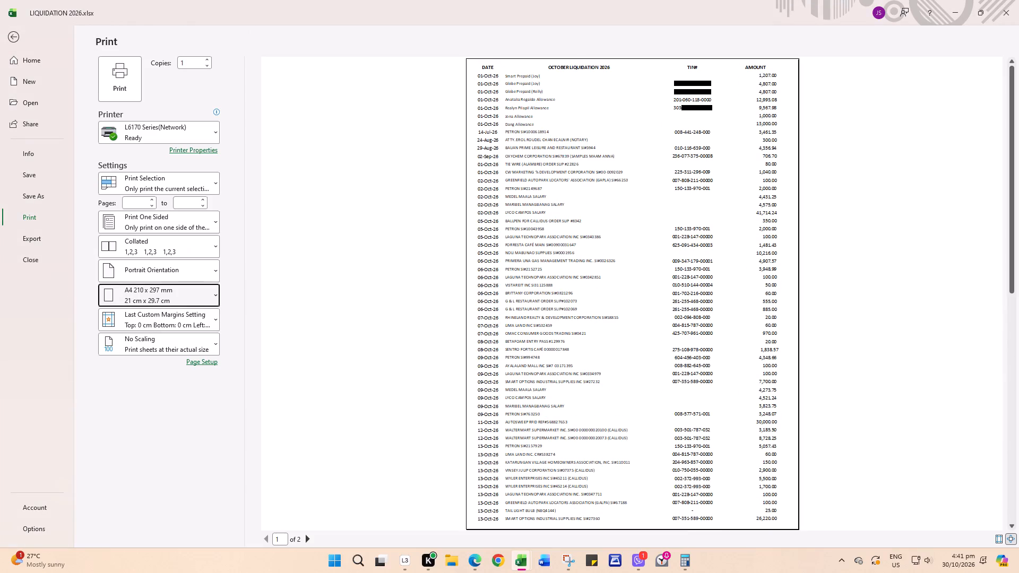
{"action": "scroll", "coordinate": [580, 412], "scroll_direction": "down", "scroll_amount": 2}
{"action": "scroll", "coordinate": [580, 412], "scroll_direction": "up", "scroll_amount": 2}
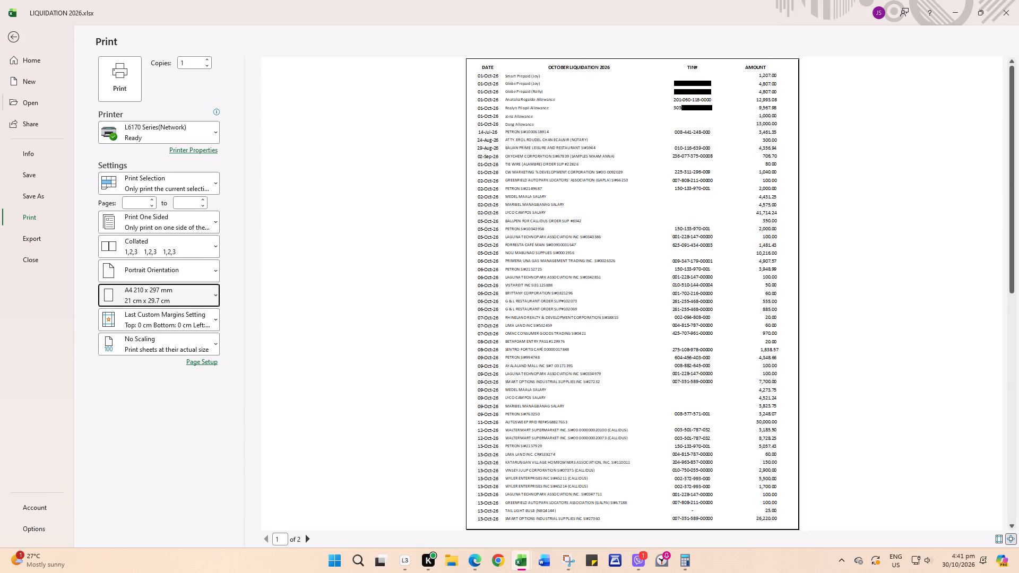
{"action": "scroll", "coordinate": [479, 418], "scroll_direction": "down", "scroll_amount": 1}
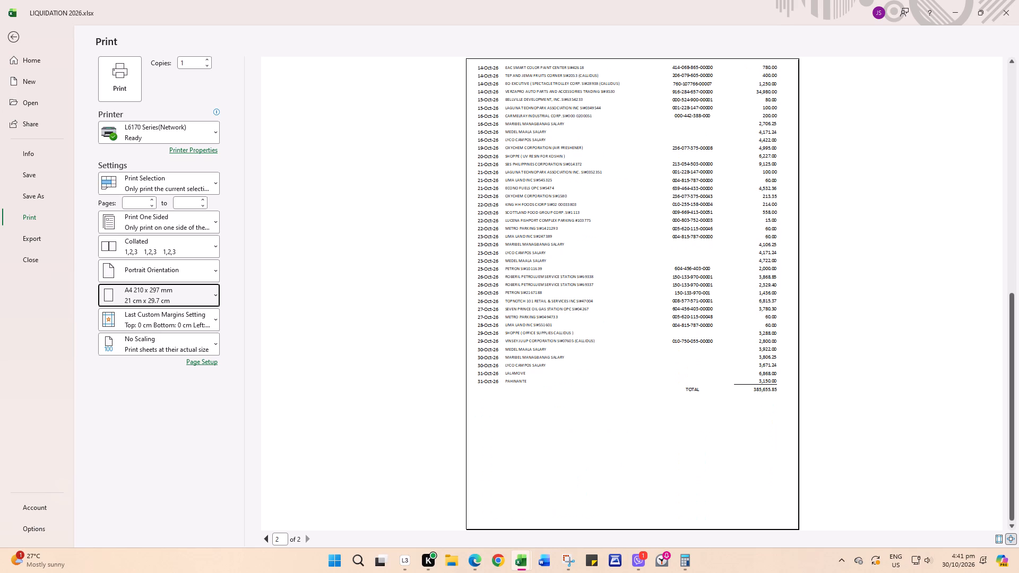
{"action": "left_click", "coordinate": [18, 36]}
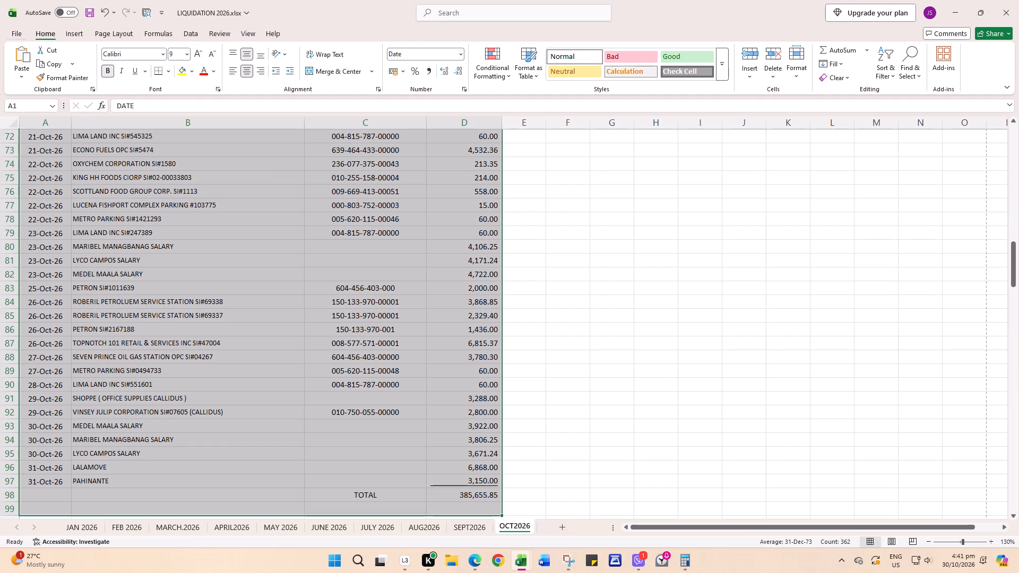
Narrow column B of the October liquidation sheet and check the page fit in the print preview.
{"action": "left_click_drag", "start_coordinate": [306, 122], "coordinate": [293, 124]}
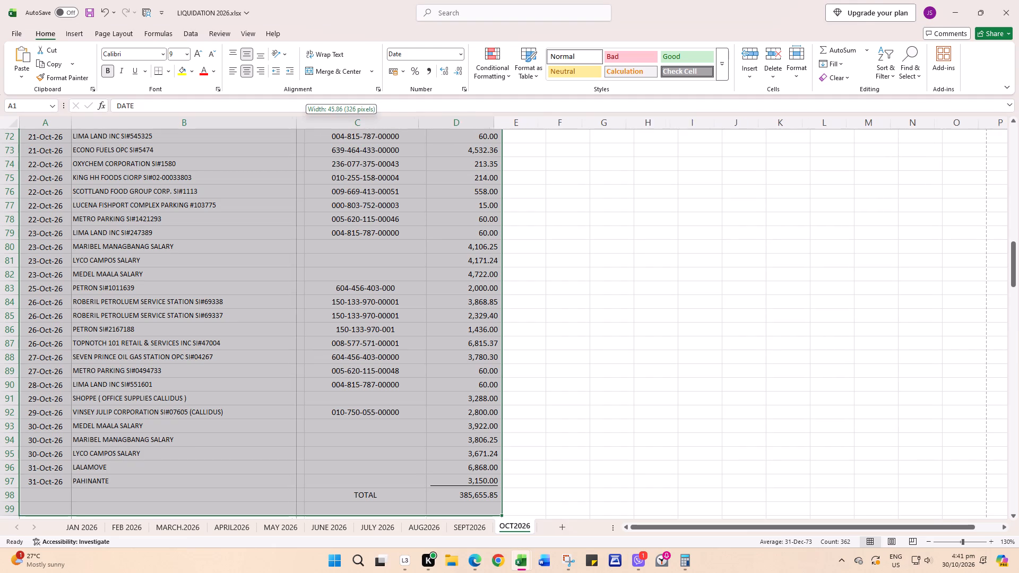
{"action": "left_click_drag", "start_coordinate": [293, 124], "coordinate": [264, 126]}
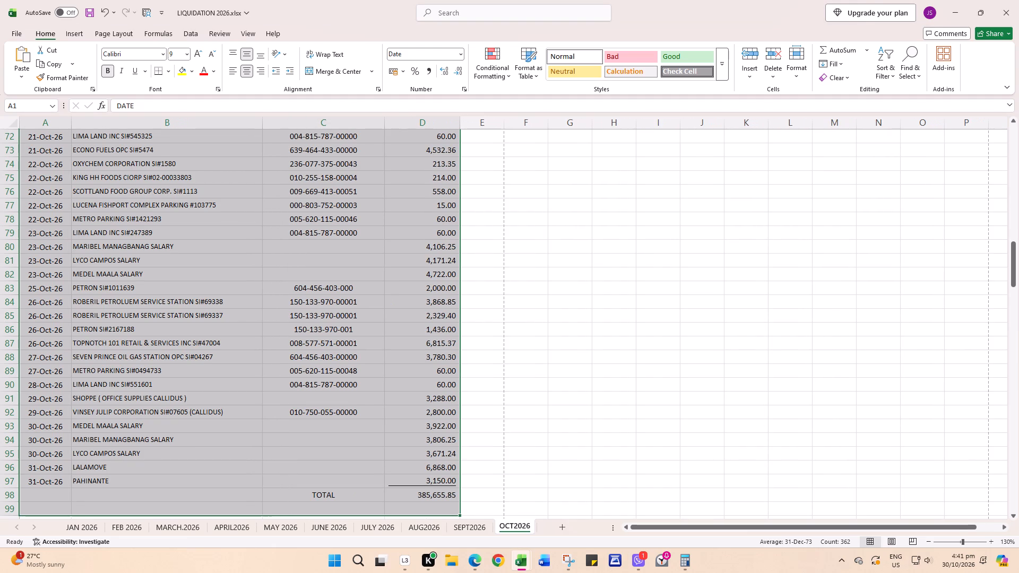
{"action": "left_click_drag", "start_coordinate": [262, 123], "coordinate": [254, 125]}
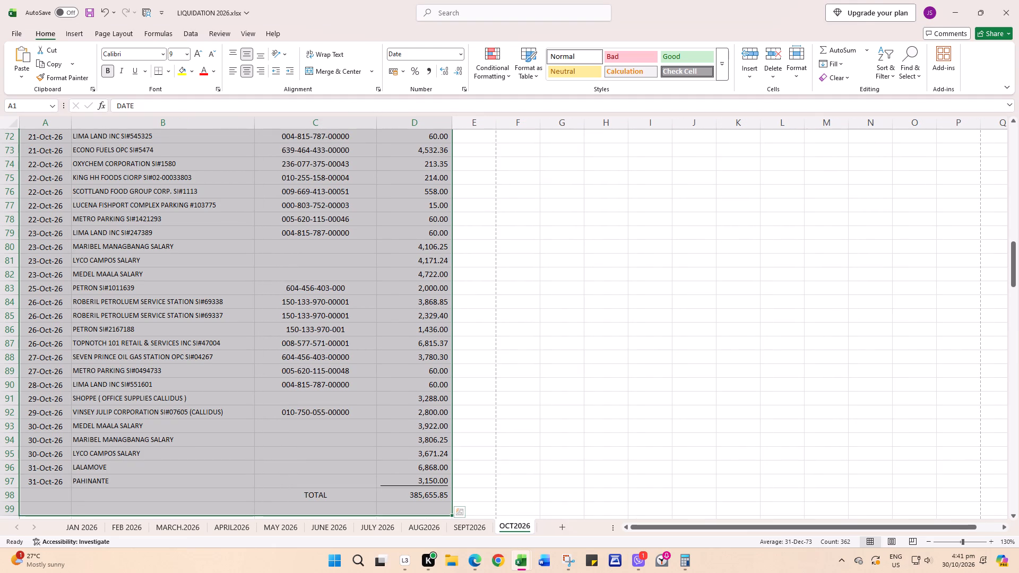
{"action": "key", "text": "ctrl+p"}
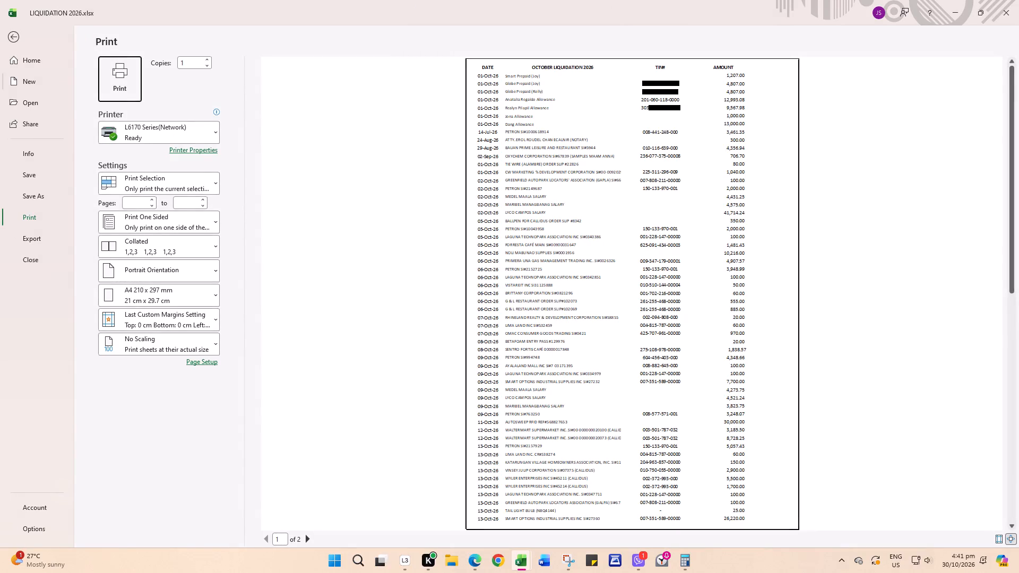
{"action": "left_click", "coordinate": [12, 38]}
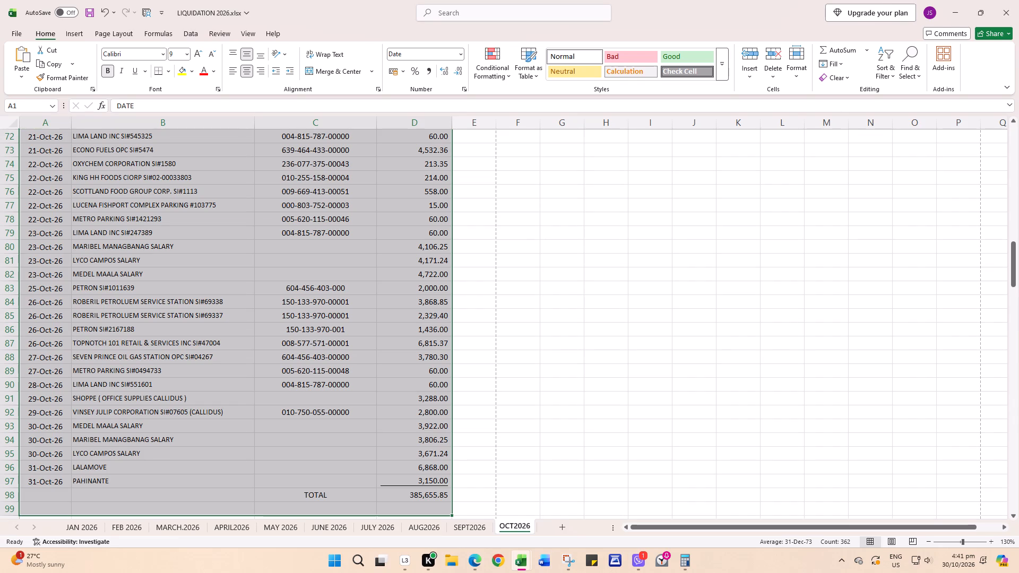
Widen column C, narrow column B to about its late-October entries, and size column D just wide enough for the total.
{"action": "left_click_drag", "start_coordinate": [453, 123], "coordinate": [495, 129]}
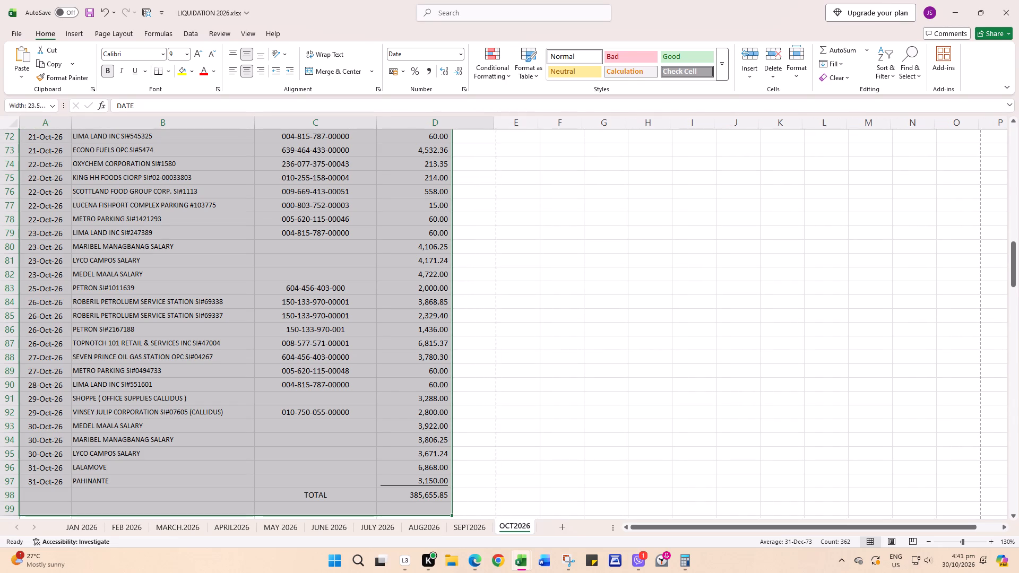
{"action": "left_click_drag", "start_coordinate": [376, 123], "coordinate": [409, 126]}
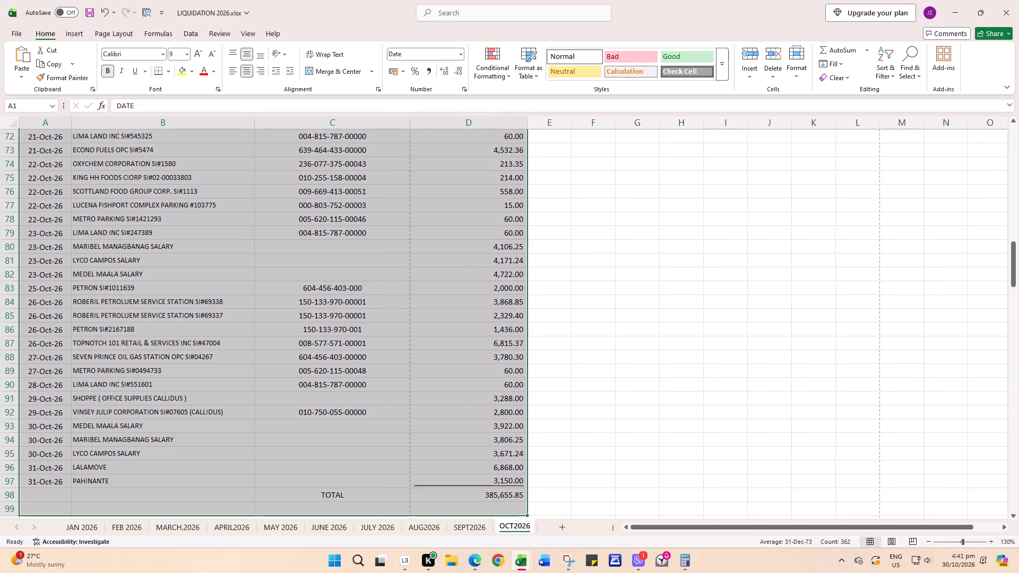
{"action": "left_click_drag", "start_coordinate": [255, 123], "coordinate": [279, 127]}
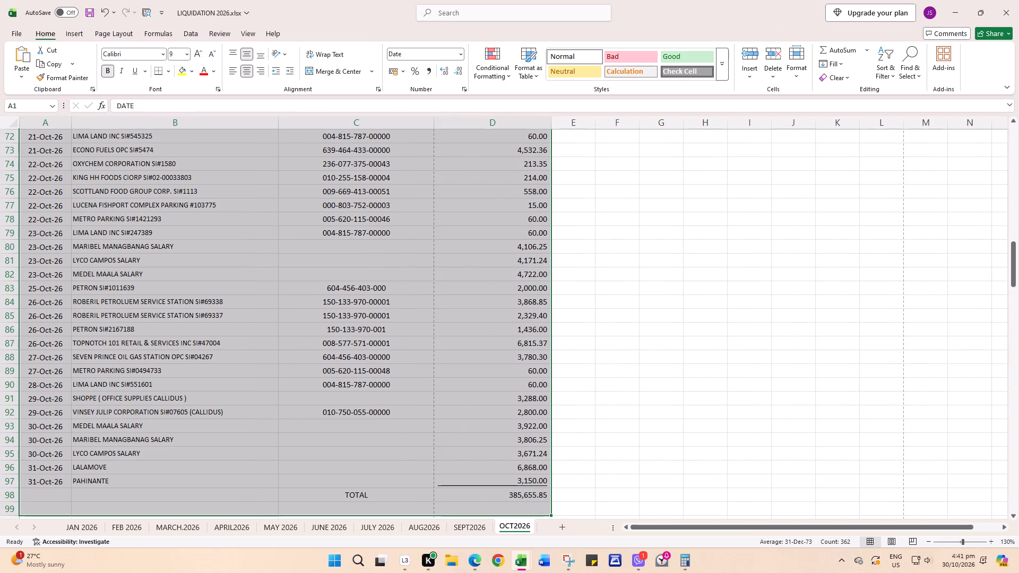
{"action": "left_click_drag", "start_coordinate": [278, 126], "coordinate": [228, 129]}
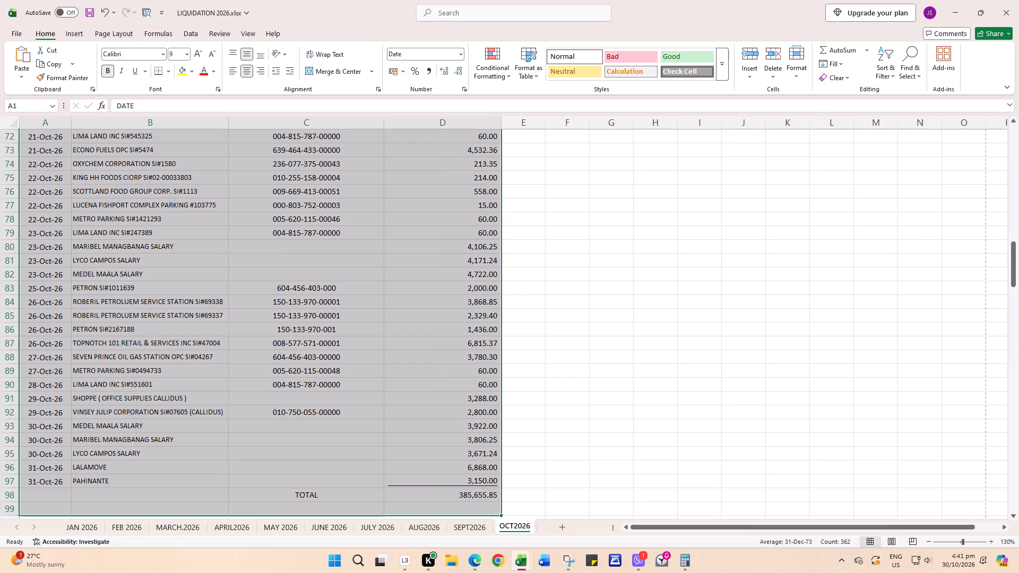
{"action": "left_click_drag", "start_coordinate": [502, 125], "coordinate": [413, 133]}
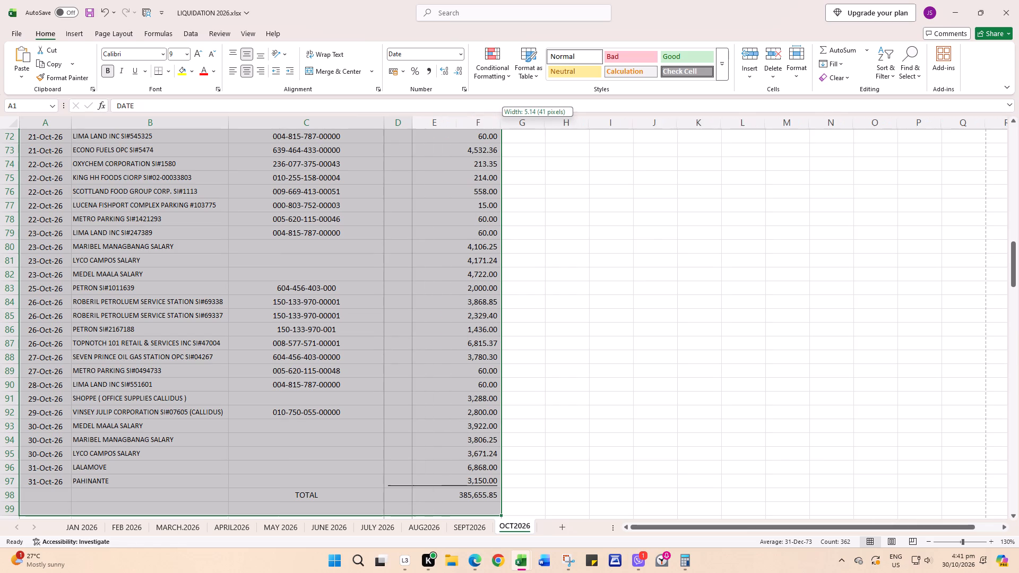
{"action": "left_click_drag", "start_coordinate": [413, 133], "coordinate": [425, 136]}
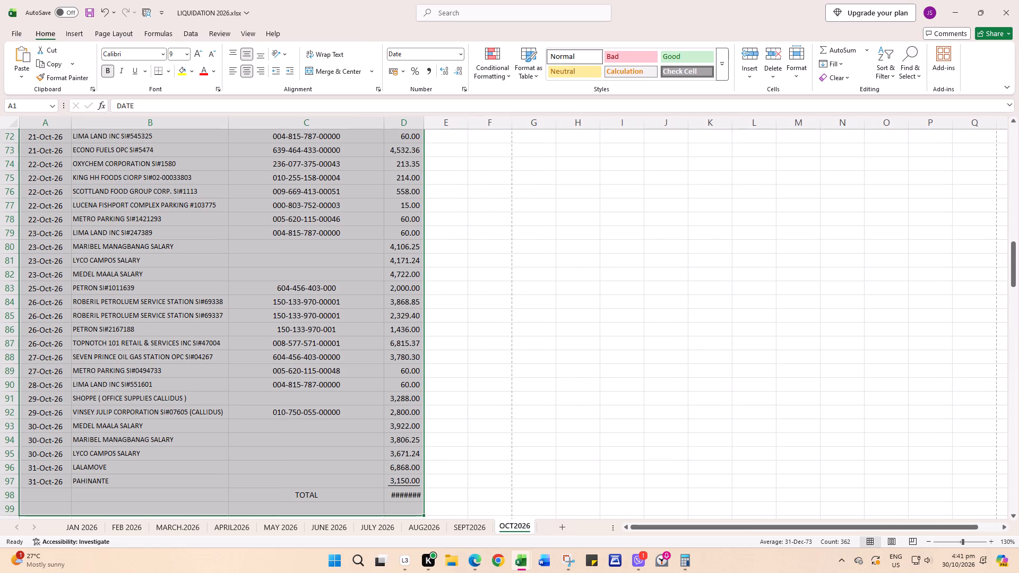
{"action": "left_click_drag", "start_coordinate": [422, 126], "coordinate": [466, 131]}
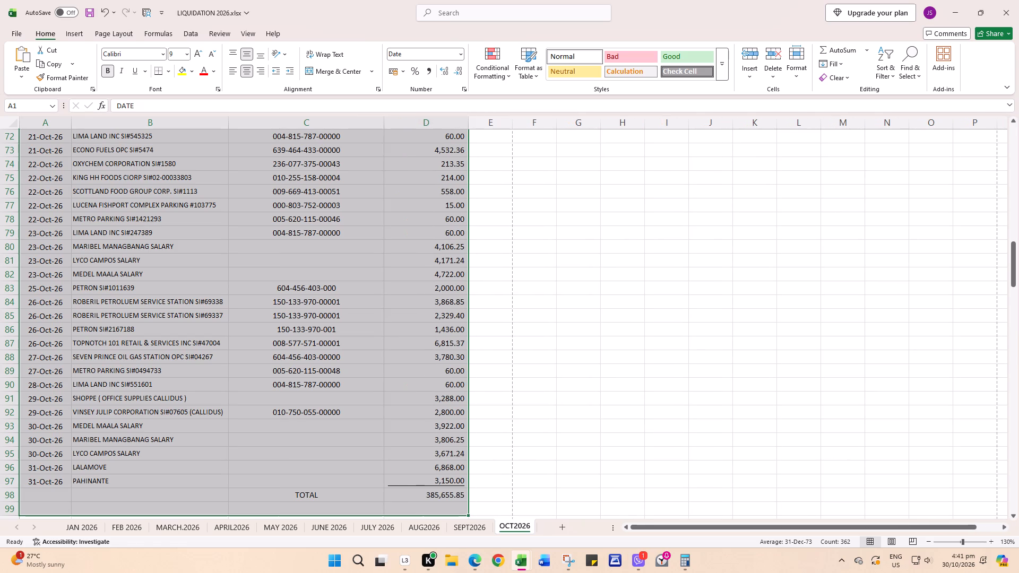
Reselect the October liquidation table A1:D98 and set up the printout to include only that selection.
{"action": "left_click", "coordinate": [499, 389]}
{"action": "scroll", "coordinate": [167, 369], "scroll_direction": "down", "scroll_amount": 5}
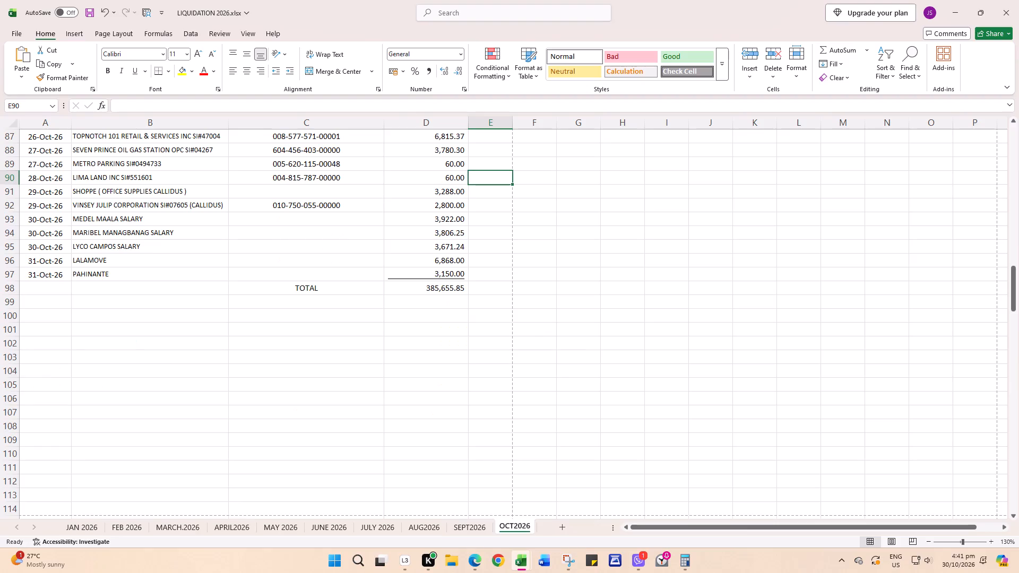
{"action": "scroll", "coordinate": [481, 402], "scroll_direction": "up", "scroll_amount": 4}
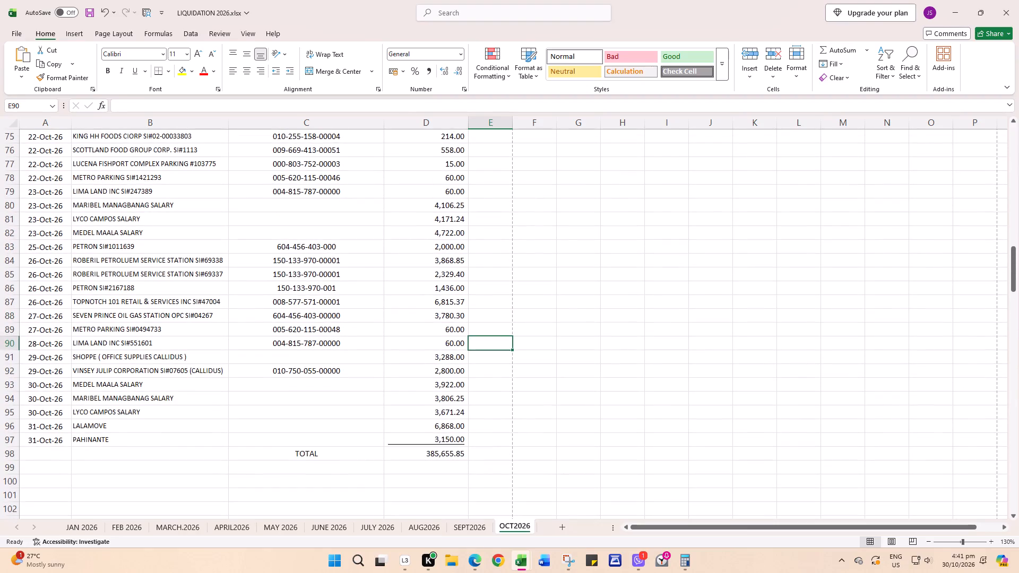
{"action": "left_click_drag", "start_coordinate": [455, 454], "coordinate": [359, 449]}
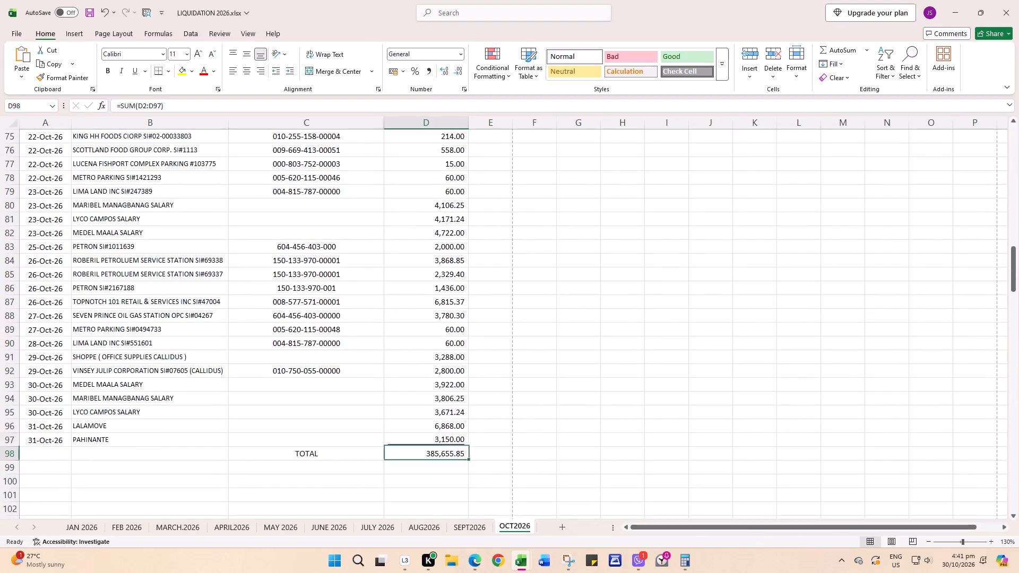
{"action": "left_click_drag", "start_coordinate": [359, 449], "coordinate": [37, 63]}
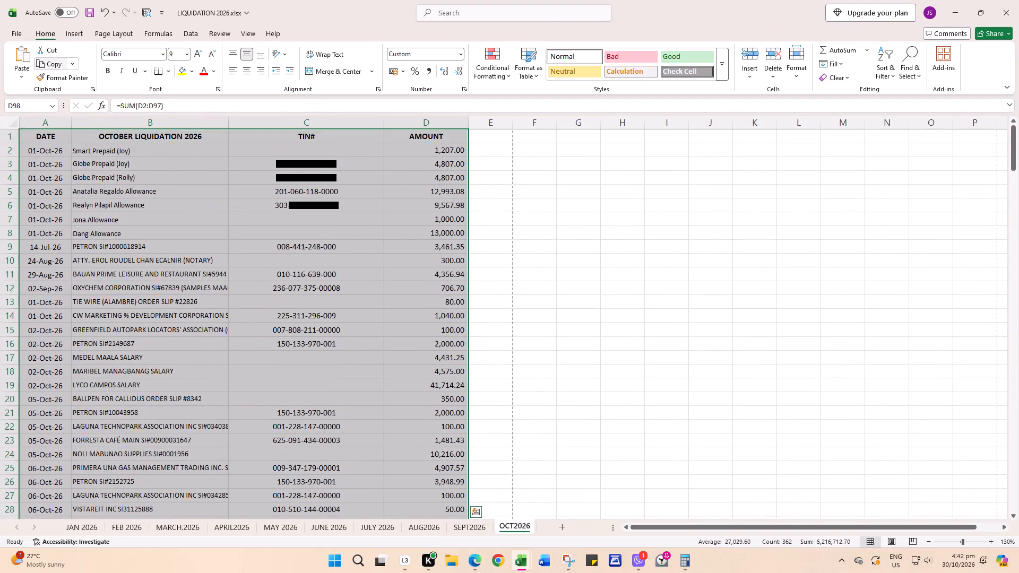
{"action": "key", "text": "ctrl+p"}
{"action": "left_click", "coordinate": [137, 187]}
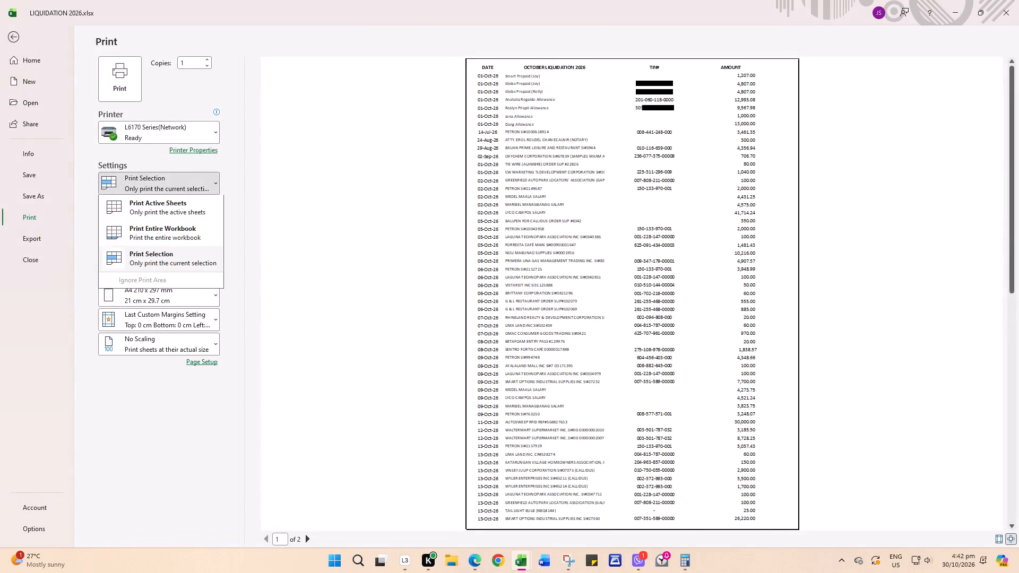
{"action": "left_click", "coordinate": [133, 254]}
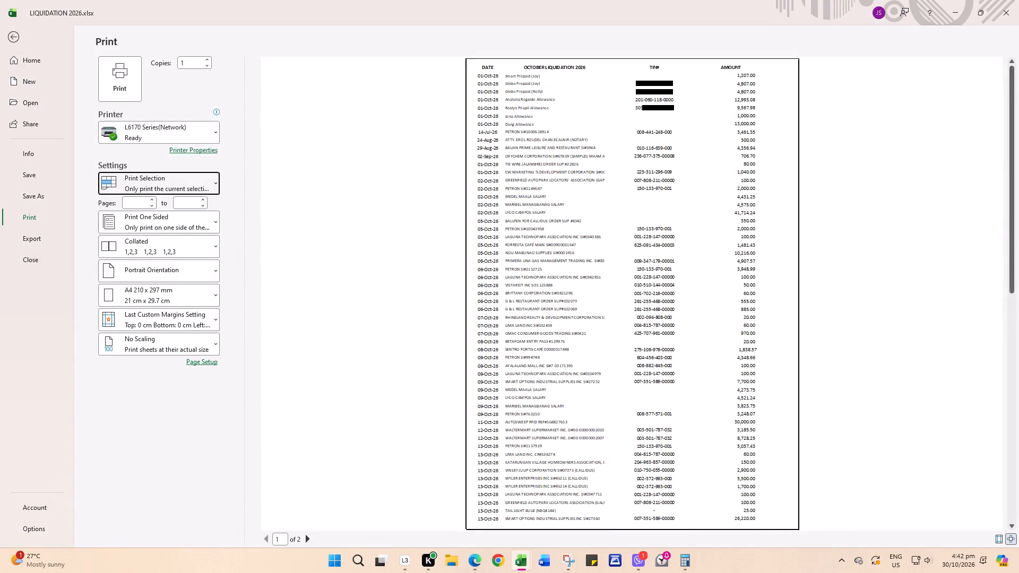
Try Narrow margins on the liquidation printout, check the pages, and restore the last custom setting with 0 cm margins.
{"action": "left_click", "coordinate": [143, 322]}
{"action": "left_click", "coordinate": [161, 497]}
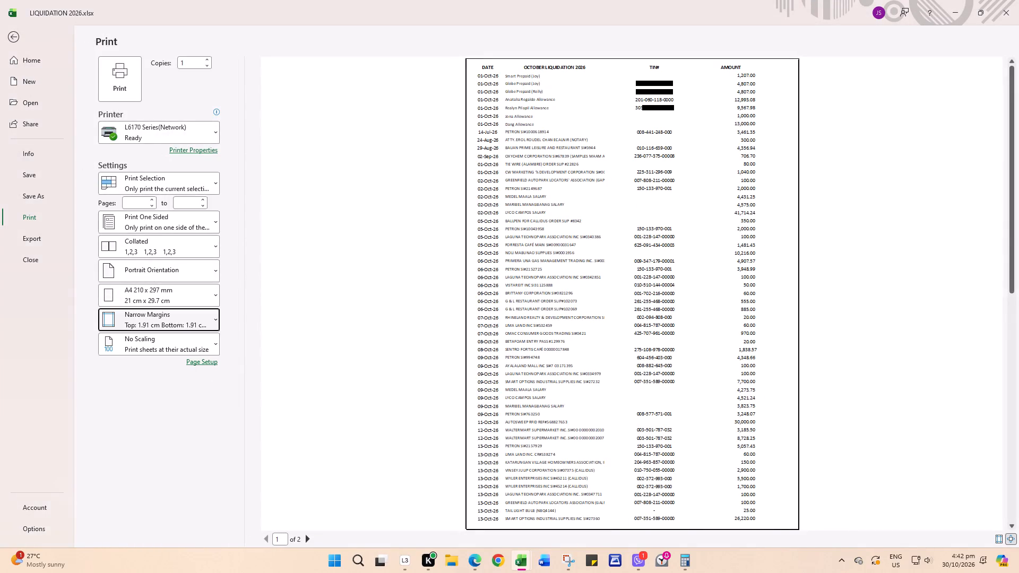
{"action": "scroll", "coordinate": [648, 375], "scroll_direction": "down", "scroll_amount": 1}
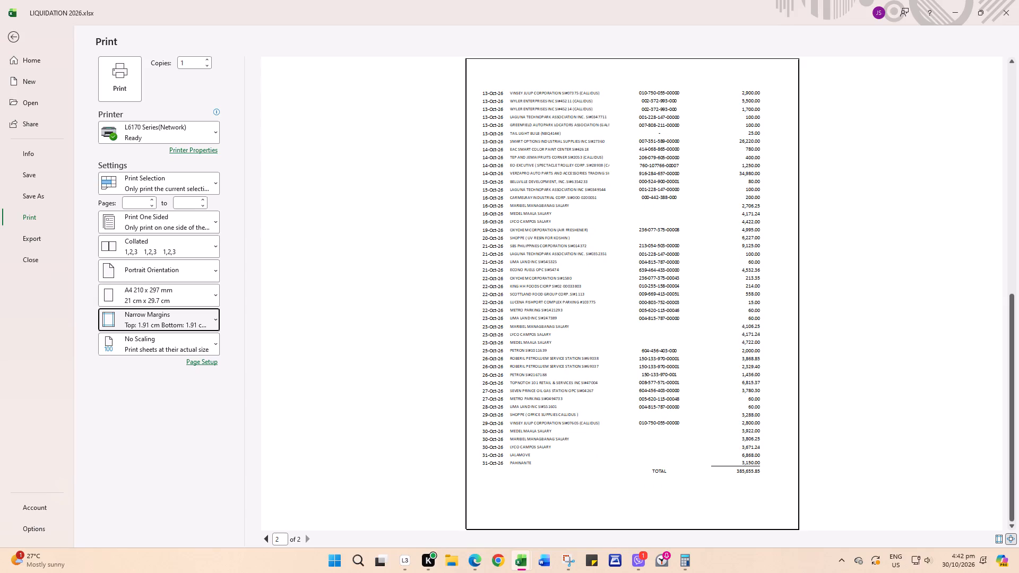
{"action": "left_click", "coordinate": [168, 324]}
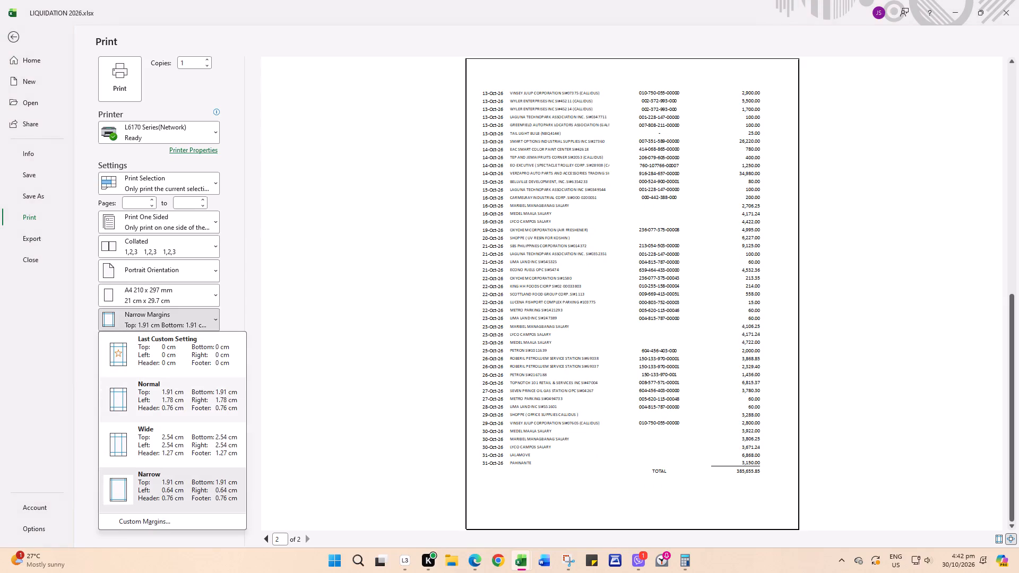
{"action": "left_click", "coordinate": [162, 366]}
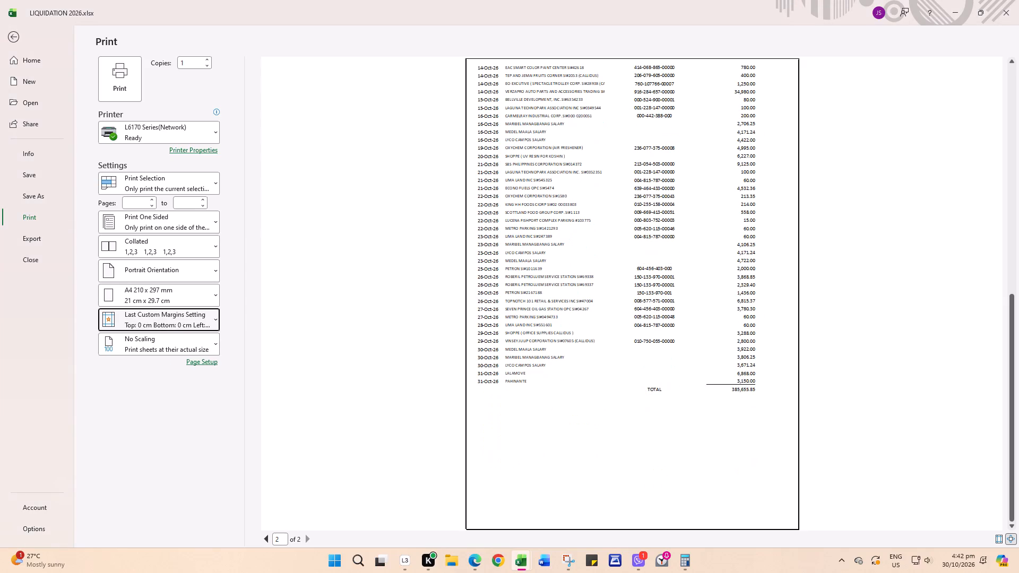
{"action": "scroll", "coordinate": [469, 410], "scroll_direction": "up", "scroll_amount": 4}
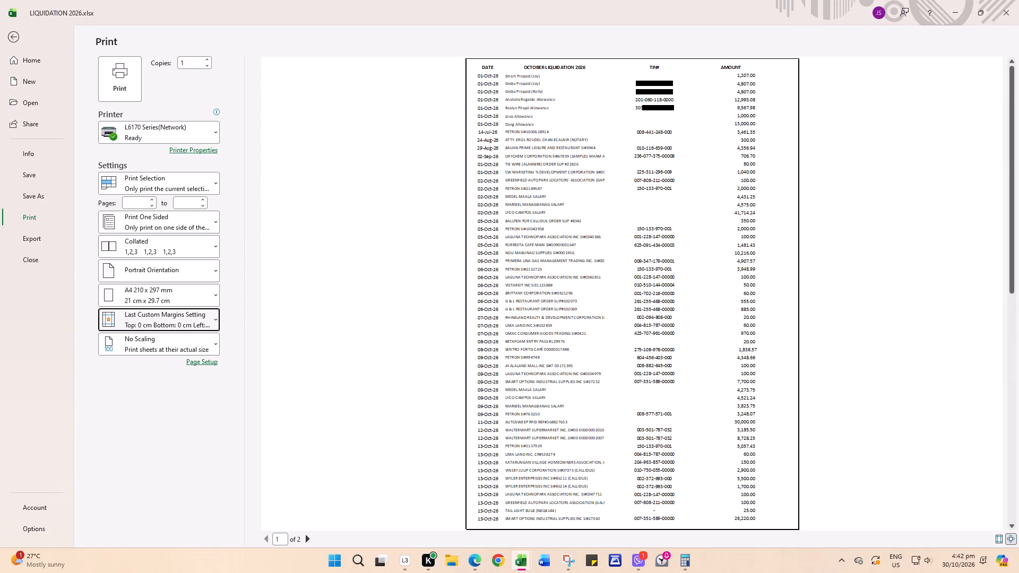
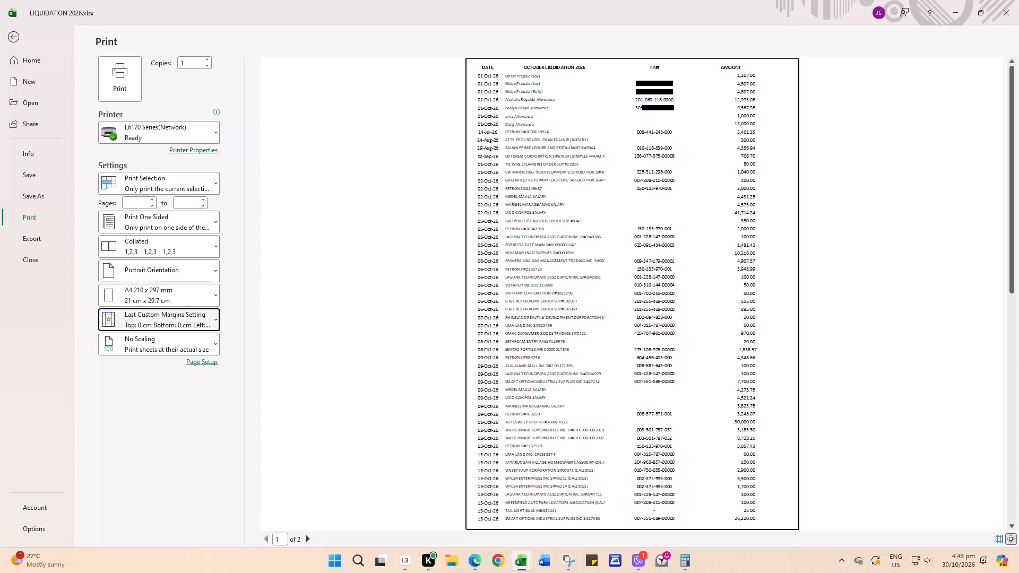
Print one copy of the selected October liquidation table on A4 portrait to the L6170 Series network printer.
{"action": "left_click", "coordinate": [113, 80]}
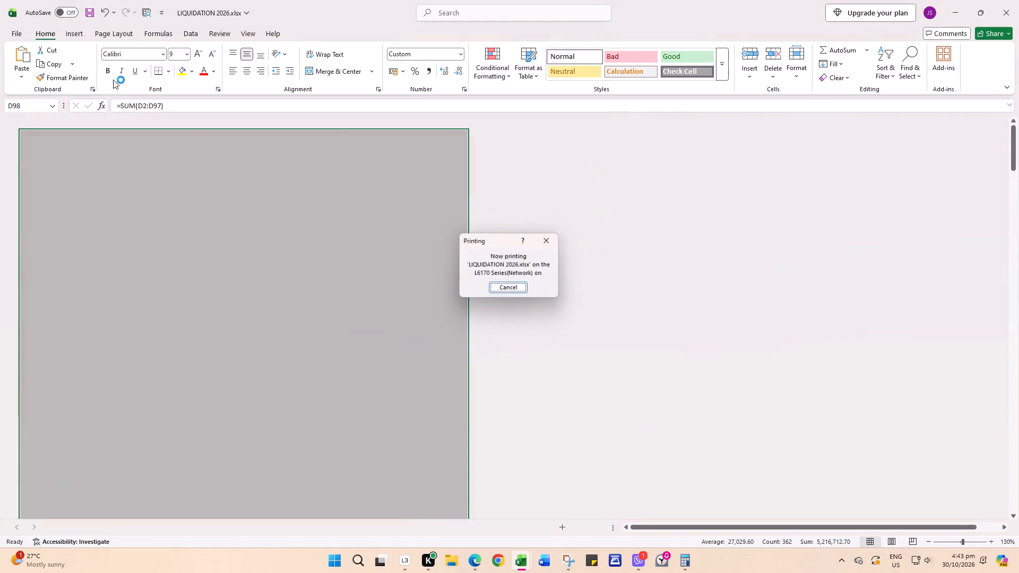
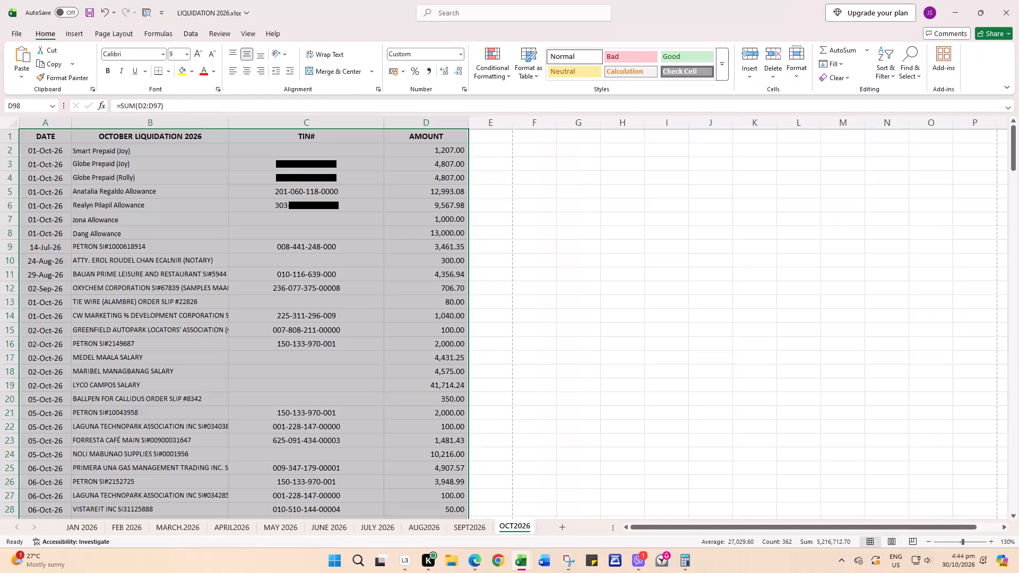
Deselect the liquidation table, switch to the OCTOBER SALES workbook and open its purchases sheet.
{"action": "left_click", "coordinate": [624, 334]}
{"action": "left_click", "coordinate": [502, 562]}
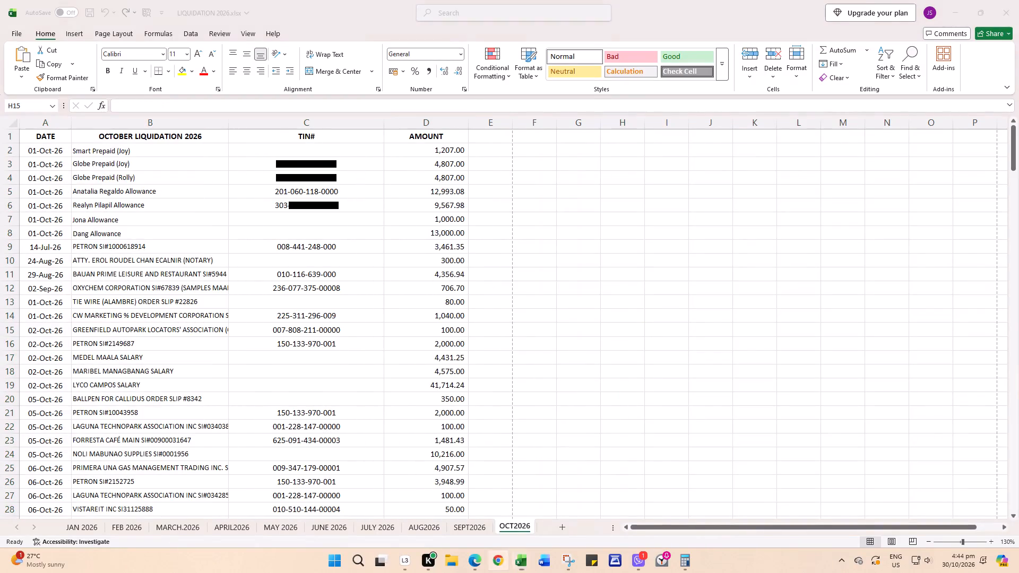
{"action": "left_click", "coordinate": [522, 562]}
{"action": "left_click", "coordinate": [503, 508]}
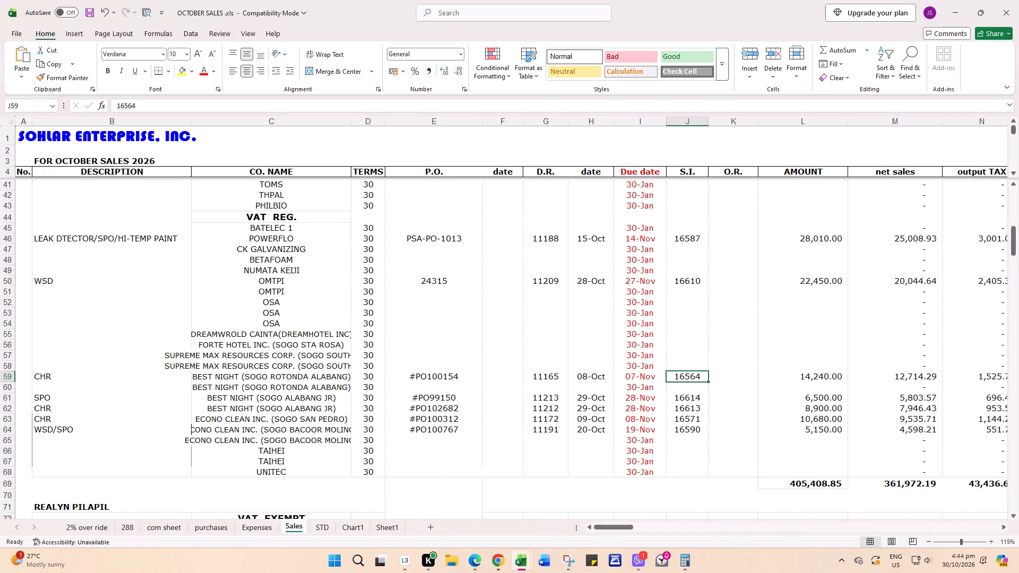
{"action": "scroll", "coordinate": [313, 434], "scroll_direction": "down", "scroll_amount": 3}
{"action": "left_click", "coordinate": [257, 525]}
{"action": "left_click", "coordinate": [211, 531]}
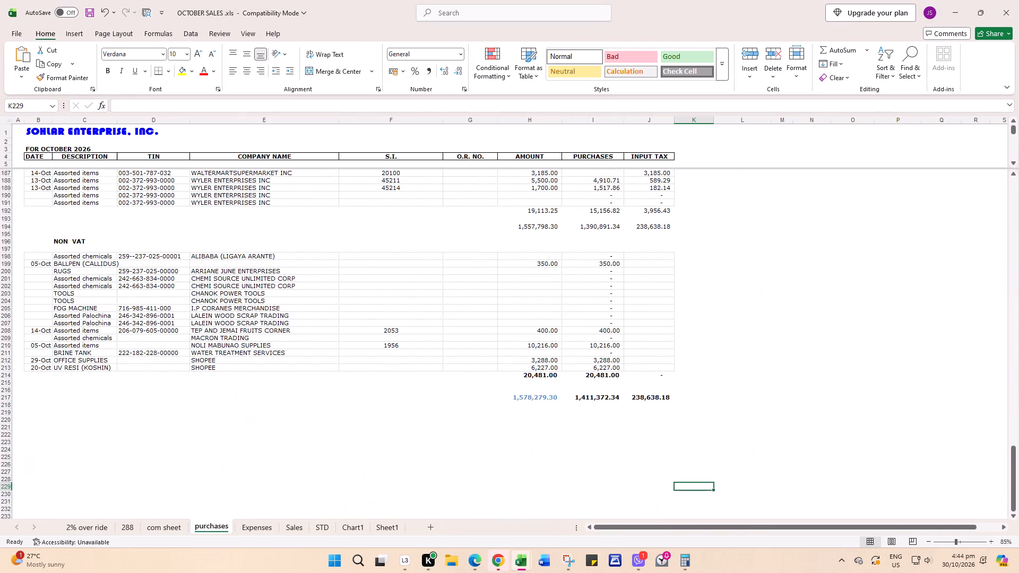
Enter the date 29-10-26 in the empty last row of the Verzapro Auto Parts and Accessories Trading block.
{"action": "scroll", "coordinate": [510, 402], "scroll_direction": "up", "scroll_amount": 4}
{"action": "scroll", "coordinate": [436, 422], "scroll_direction": "up", "scroll_amount": 9}
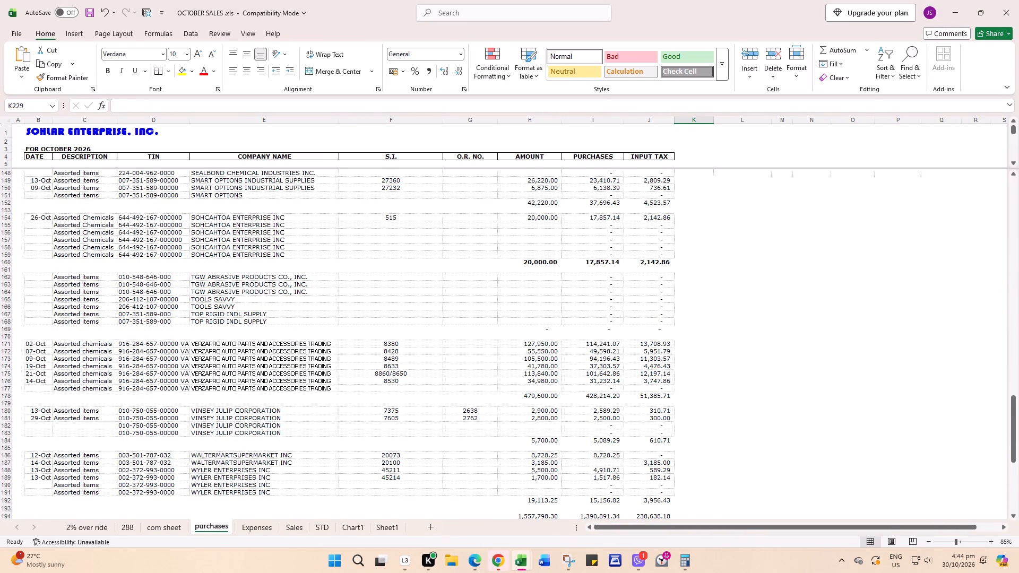
{"action": "left_click", "coordinate": [376, 468]}
{"action": "scroll", "coordinate": [393, 458], "scroll_direction": "up", "scroll_amount": 1}
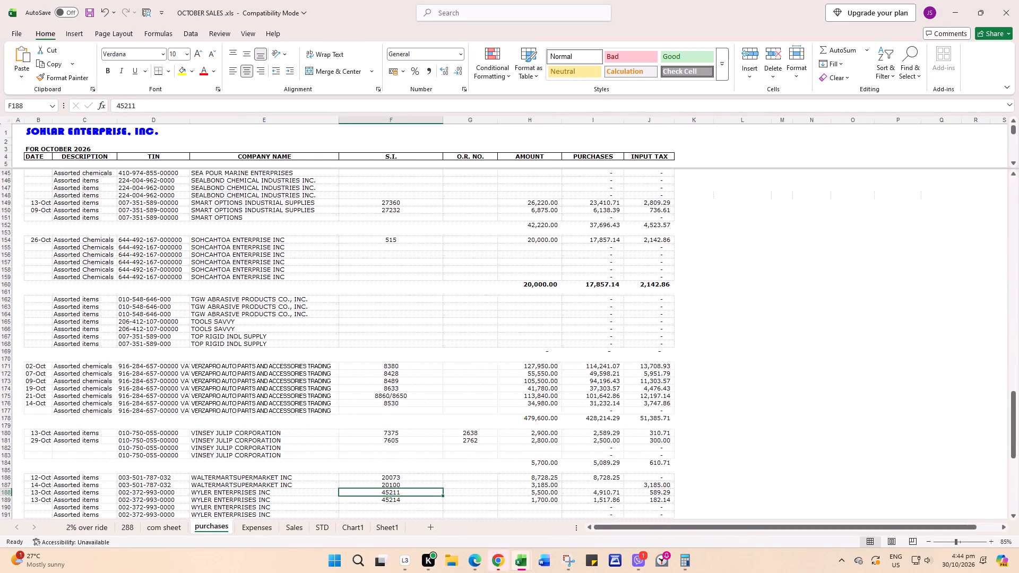
{"action": "left_click", "coordinate": [401, 405]}
{"action": "left_click", "coordinate": [514, 412]}
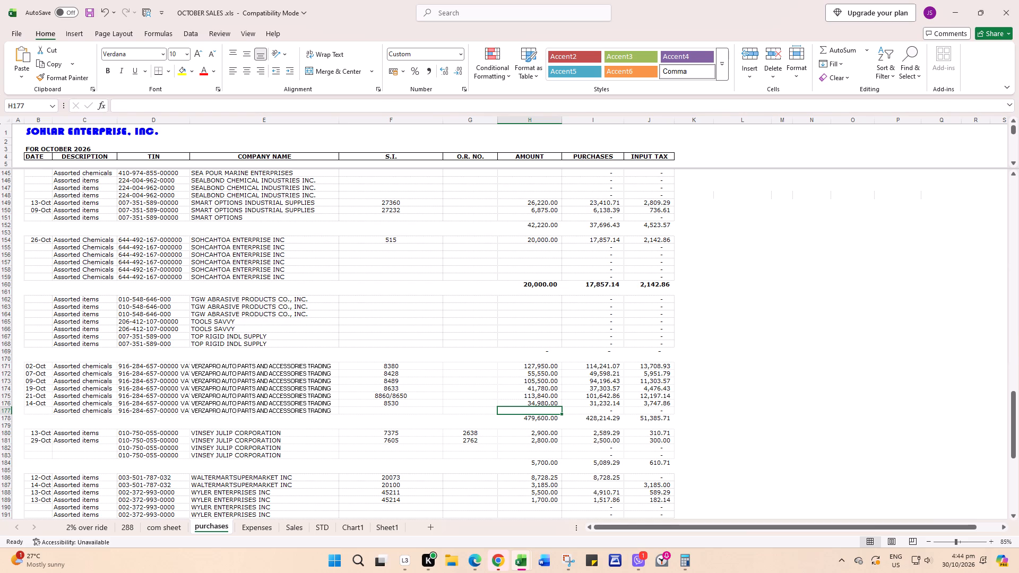
{"action": "left_click", "coordinate": [37, 412]}
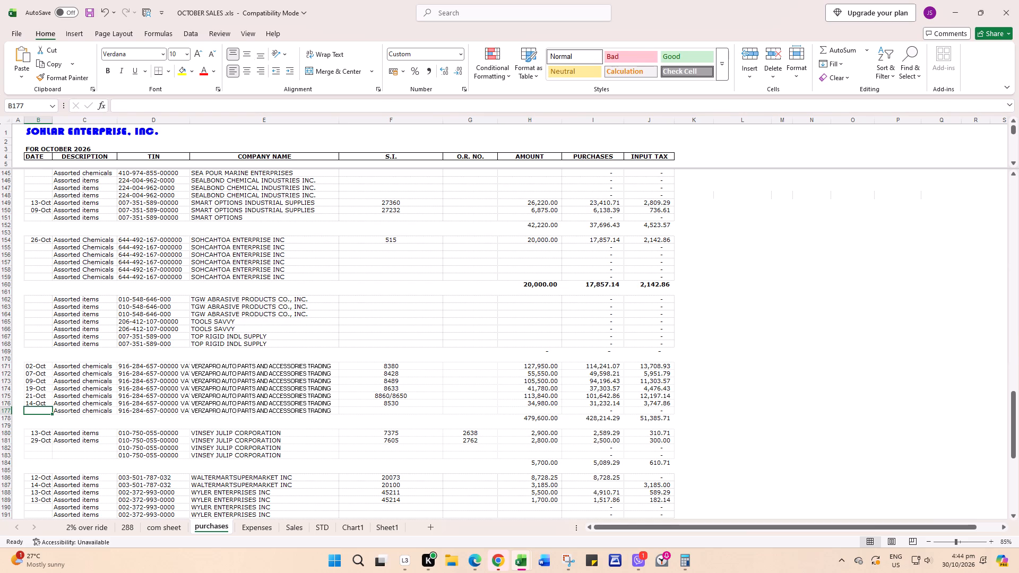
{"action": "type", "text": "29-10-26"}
Enter S.I. number 8785 and amount 120130 for the 29 October Verzapro purchase.
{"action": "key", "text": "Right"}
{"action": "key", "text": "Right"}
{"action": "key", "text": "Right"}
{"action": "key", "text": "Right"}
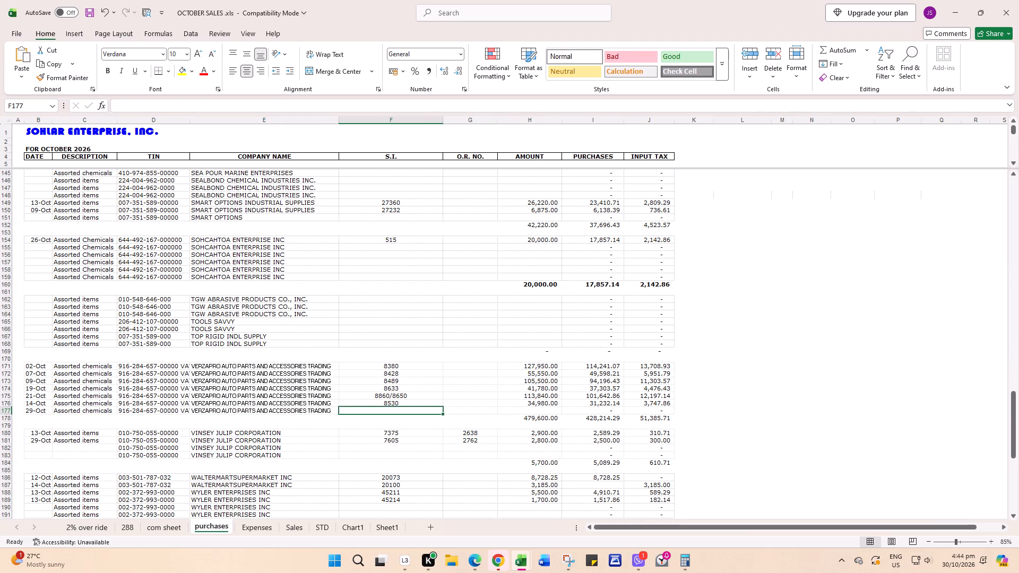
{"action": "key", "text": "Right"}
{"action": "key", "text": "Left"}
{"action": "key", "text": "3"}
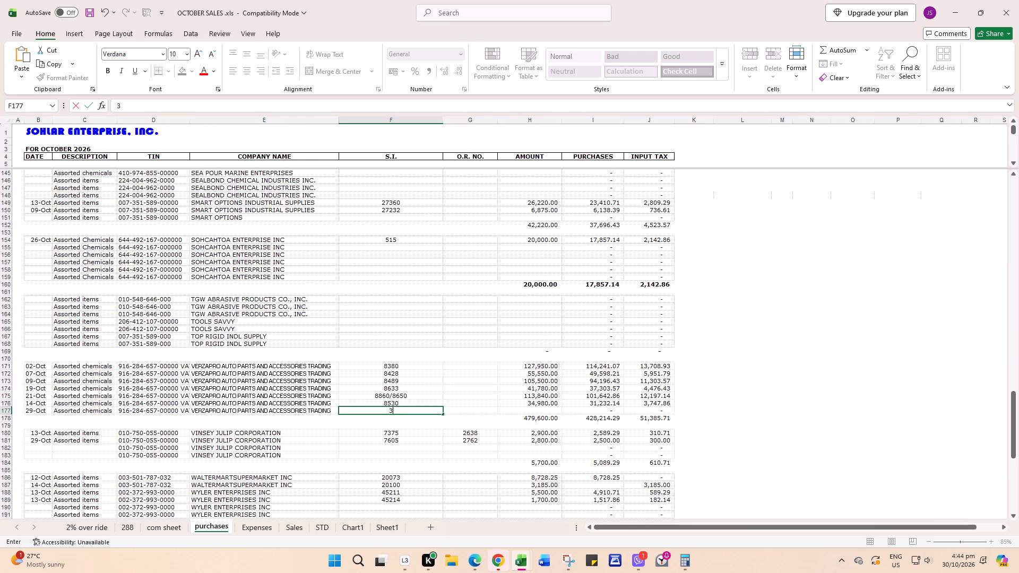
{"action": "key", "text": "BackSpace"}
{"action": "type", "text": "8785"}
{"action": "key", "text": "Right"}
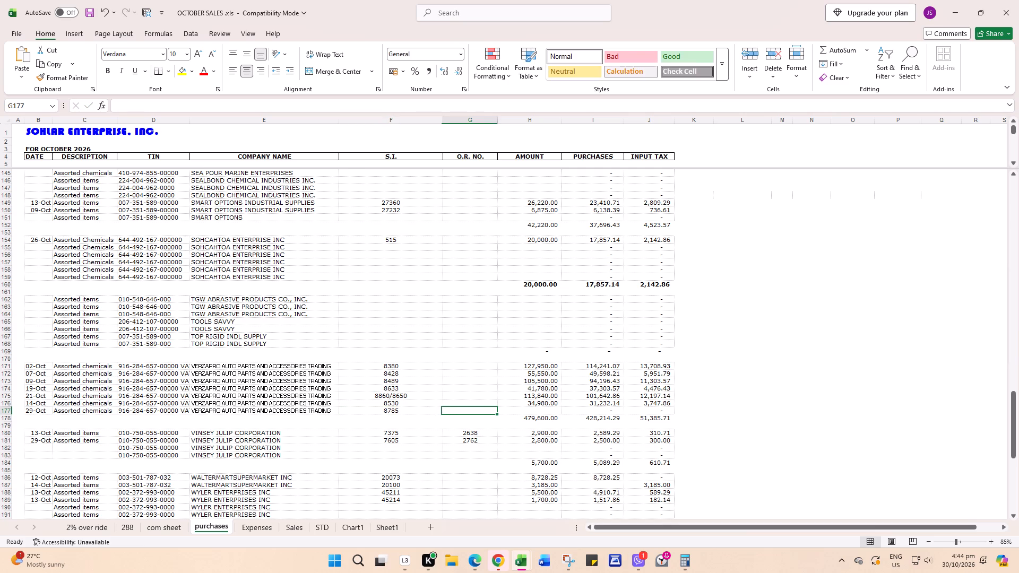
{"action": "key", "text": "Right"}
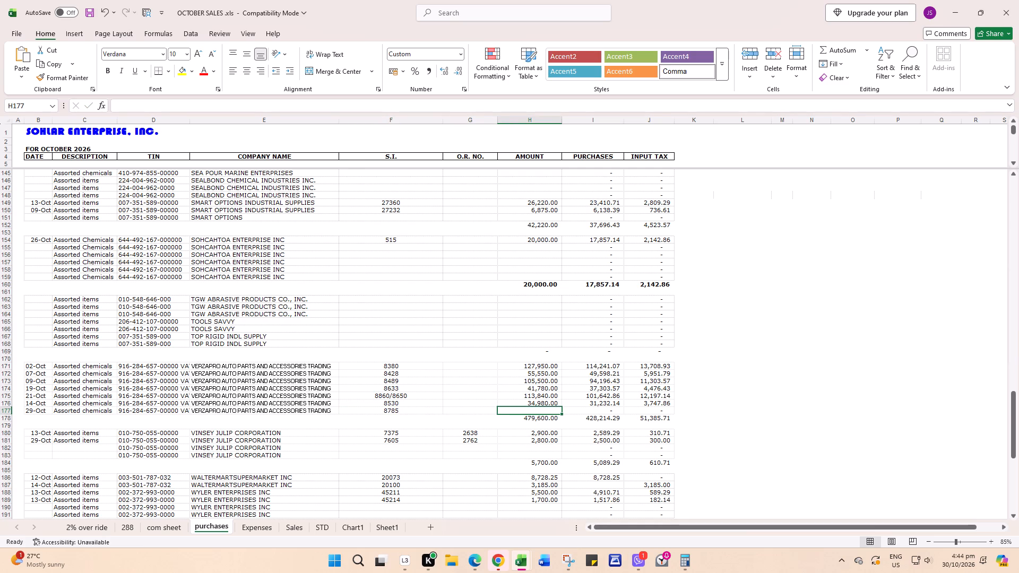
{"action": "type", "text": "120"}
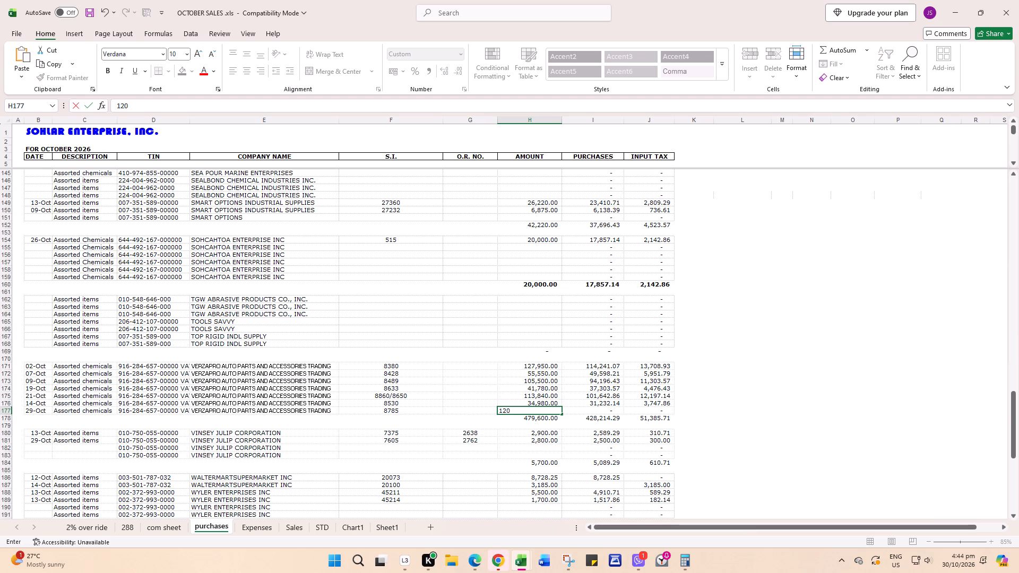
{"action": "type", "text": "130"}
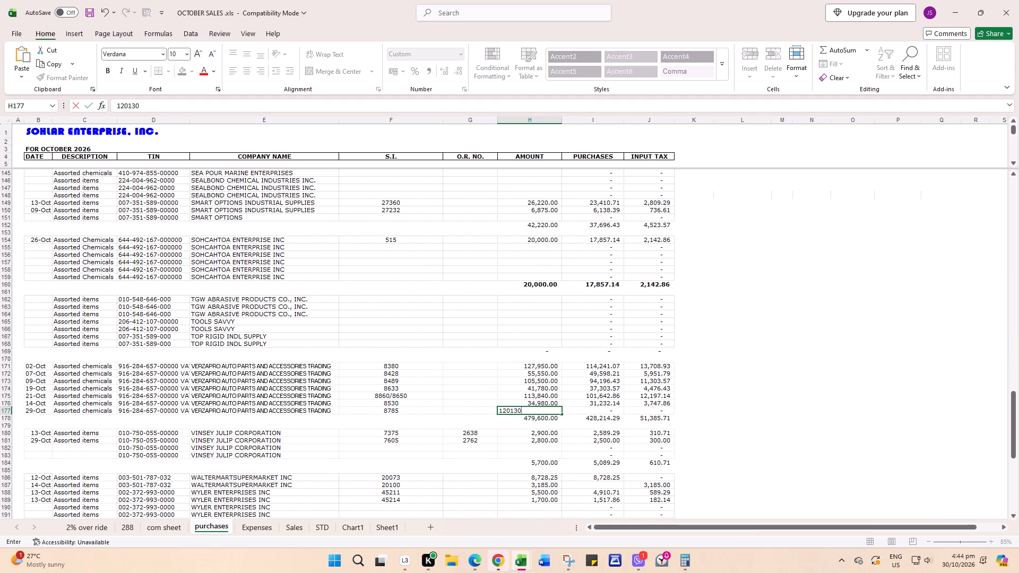
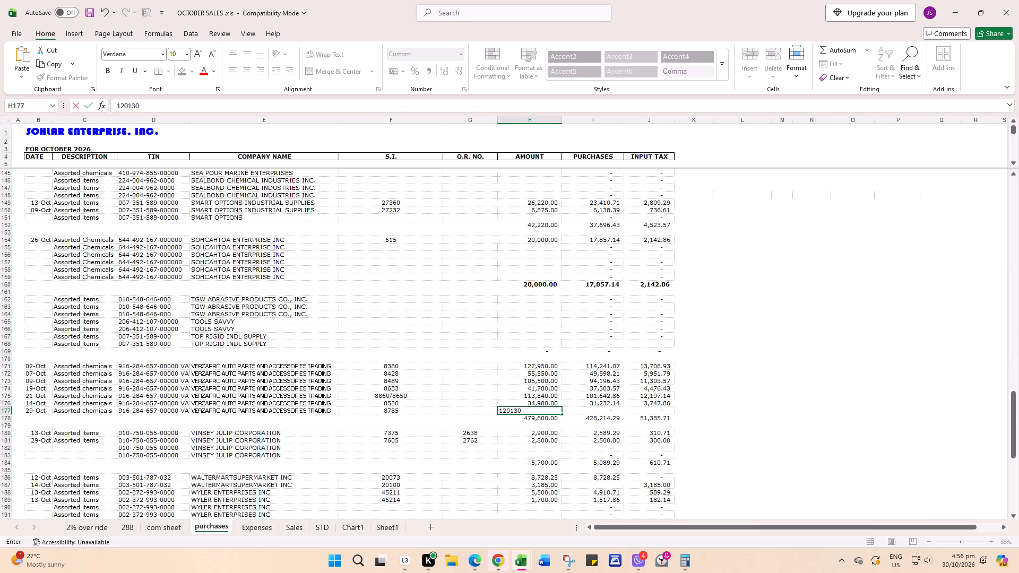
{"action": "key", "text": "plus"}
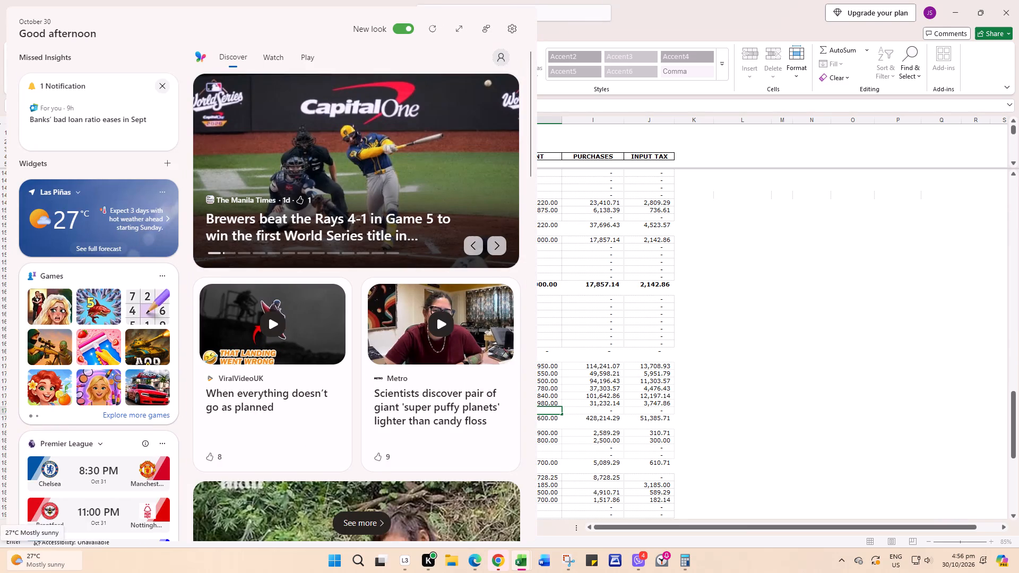
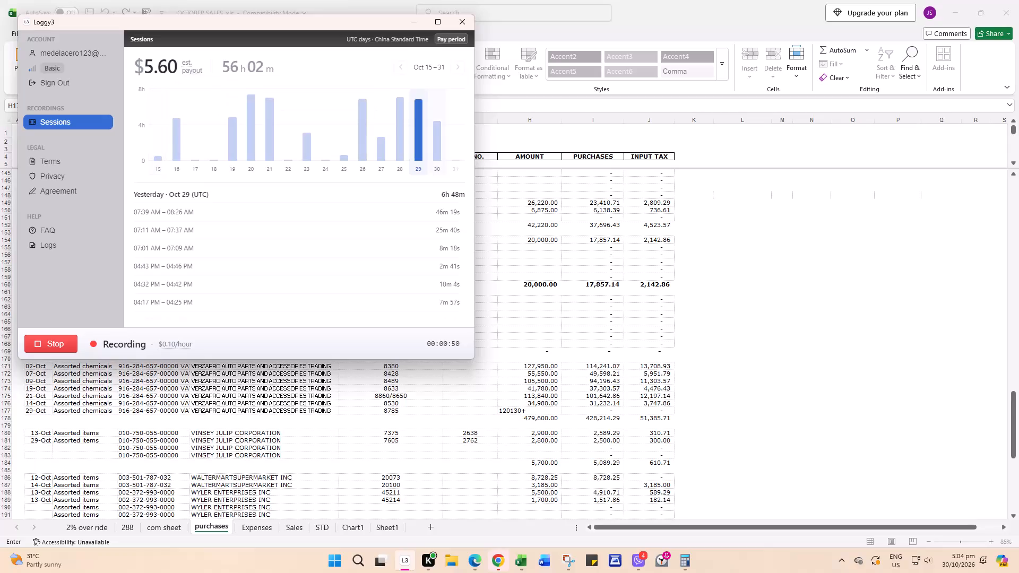
Minimize the Loggy3 window and return to the purchases sheet in Excel, leaving the amount entry of the 29-Oct Verzapro row.
{"action": "left_click", "coordinate": [412, 20]}
{"action": "left_click", "coordinate": [763, 358]}
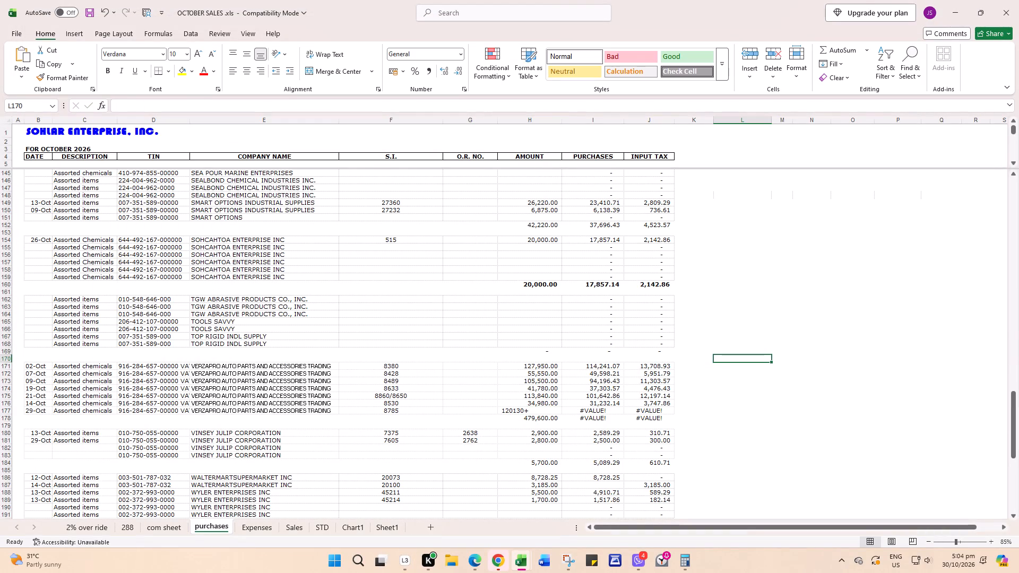
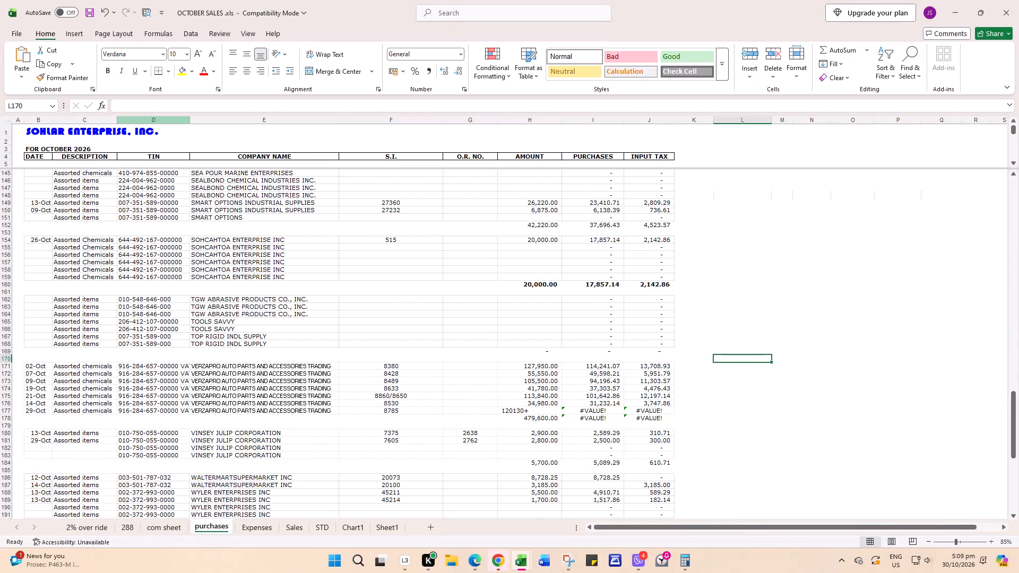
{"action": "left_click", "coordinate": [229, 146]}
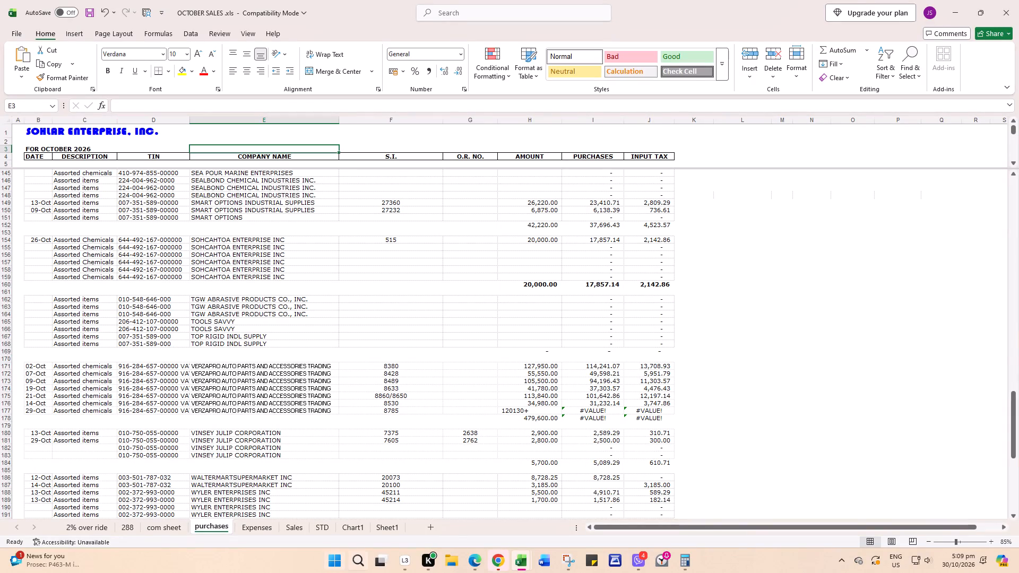
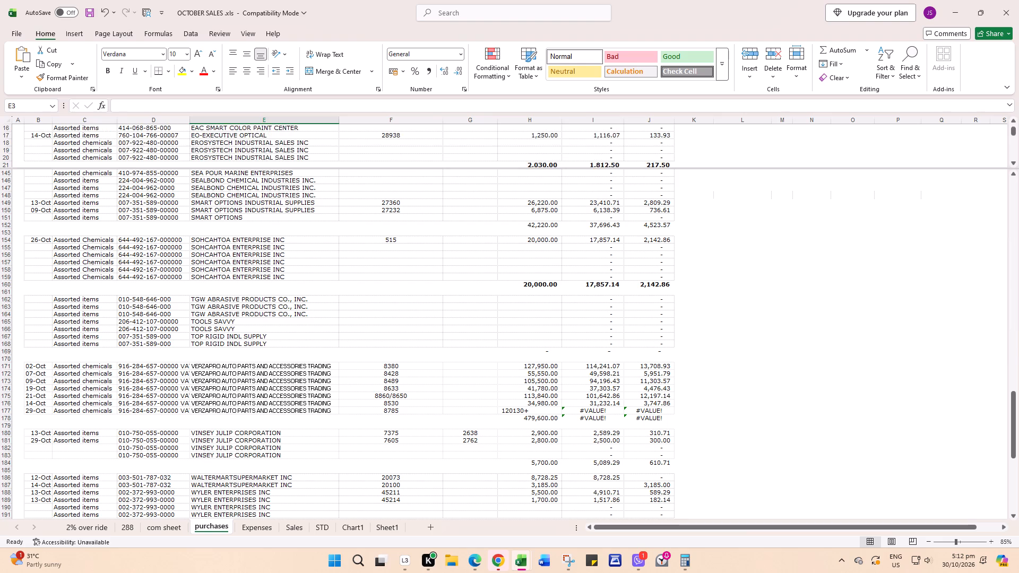
Review the October purchases sheet, checking the VAT and non-VAT supplier entries, their subtotals and the grand totals for errors.
{"action": "scroll", "coordinate": [91, 353], "scroll_direction": "down", "scroll_amount": 2}
{"action": "scroll", "coordinate": [326, 387], "scroll_direction": "up", "scroll_amount": 16}
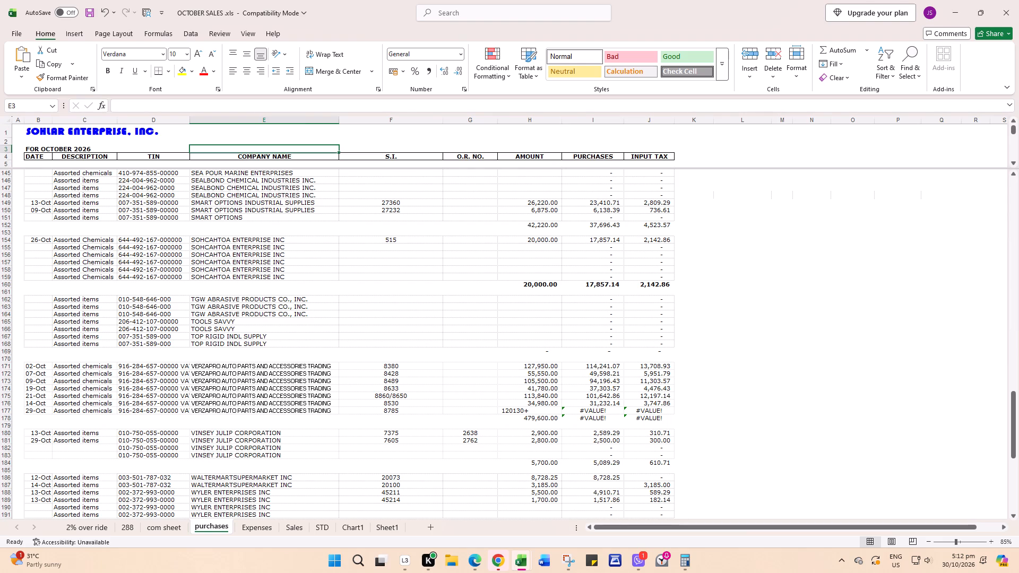
{"action": "left_click", "coordinate": [781, 369]}
{"action": "scroll", "coordinate": [138, 366], "scroll_direction": "up", "scroll_amount": 5}
{"action": "scroll", "coordinate": [138, 366], "scroll_direction": "down", "scroll_amount": 6}
{"action": "scroll", "coordinate": [138, 366], "scroll_direction": "up", "scroll_amount": 1}
{"action": "scroll", "coordinate": [138, 366], "scroll_direction": "down", "scroll_amount": 5}
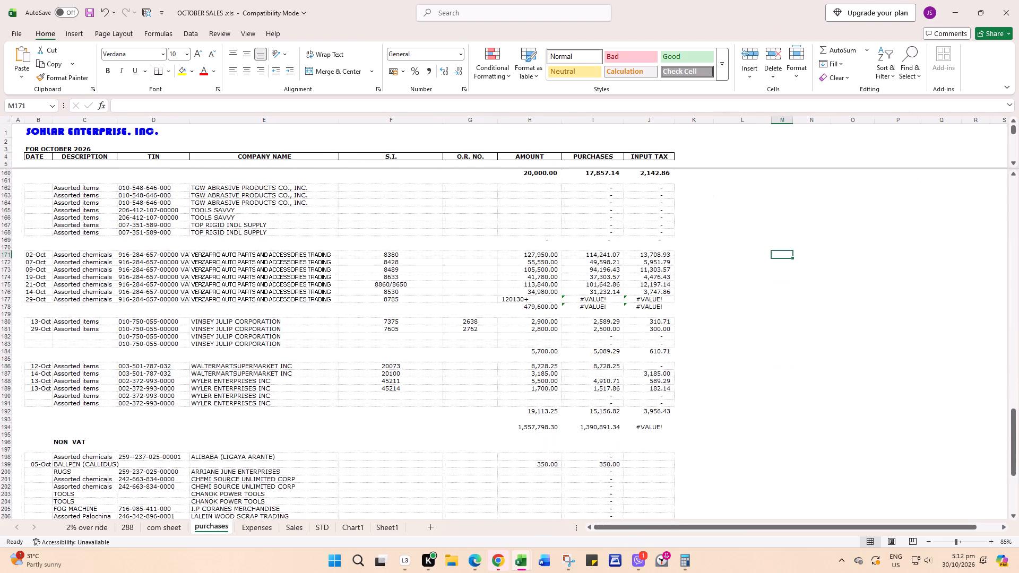
{"action": "scroll", "coordinate": [138, 366], "scroll_direction": "down", "scroll_amount": 5}
{"action": "scroll", "coordinate": [138, 366], "scroll_direction": "up", "scroll_amount": 1}
{"action": "scroll", "coordinate": [138, 366], "scroll_direction": "down", "scroll_amount": 8}
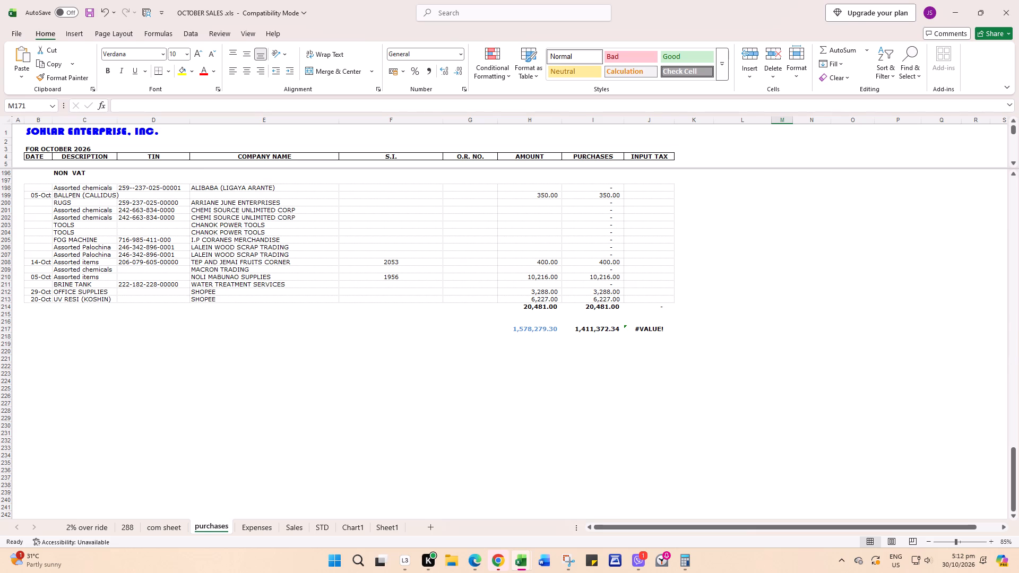
{"action": "scroll", "coordinate": [626, 431], "scroll_direction": "up", "scroll_amount": 4}
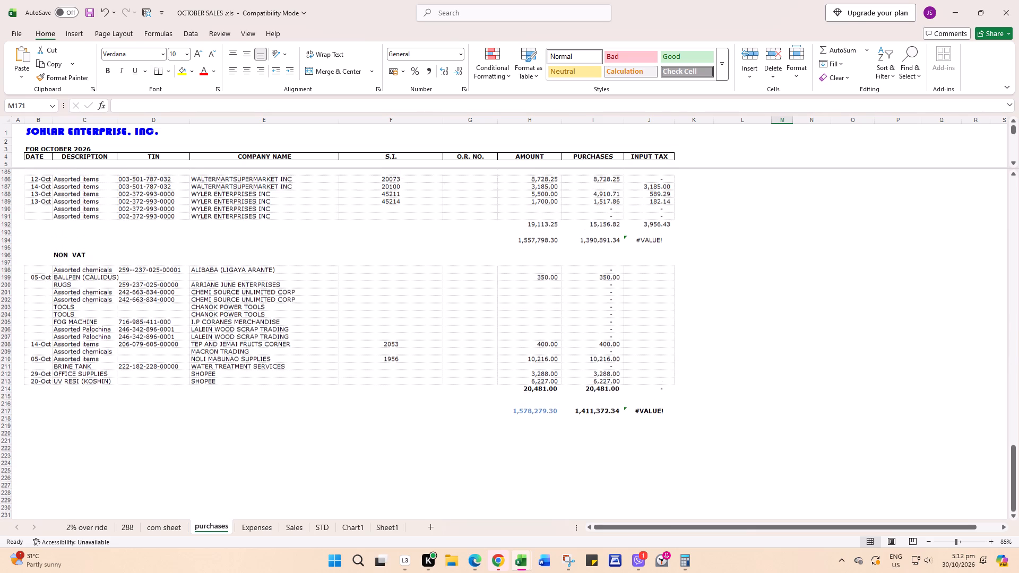
{"action": "scroll", "coordinate": [657, 453], "scroll_direction": "up", "scroll_amount": 4}
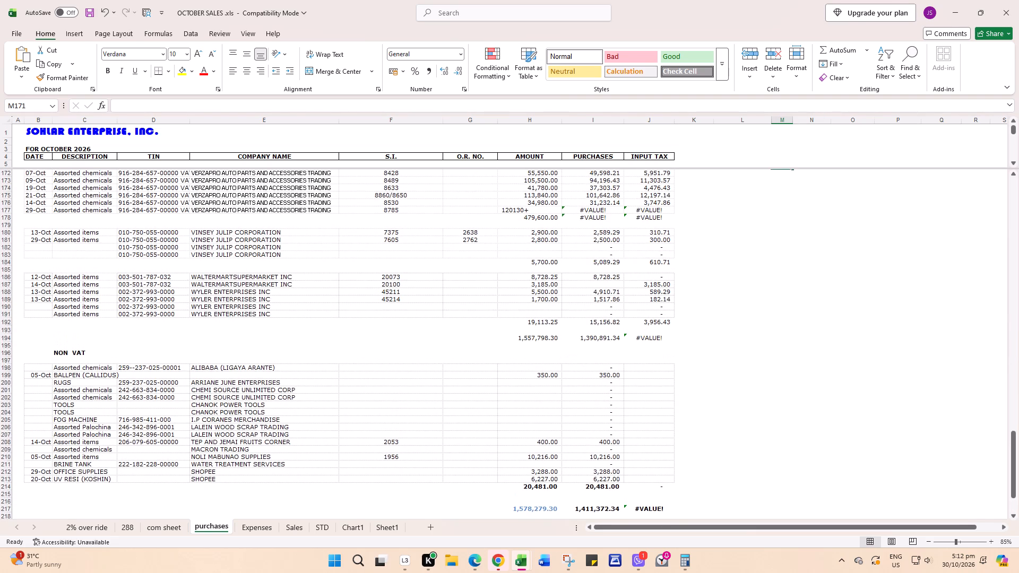
{"action": "scroll", "coordinate": [657, 453], "scroll_direction": "up", "scroll_amount": 13}
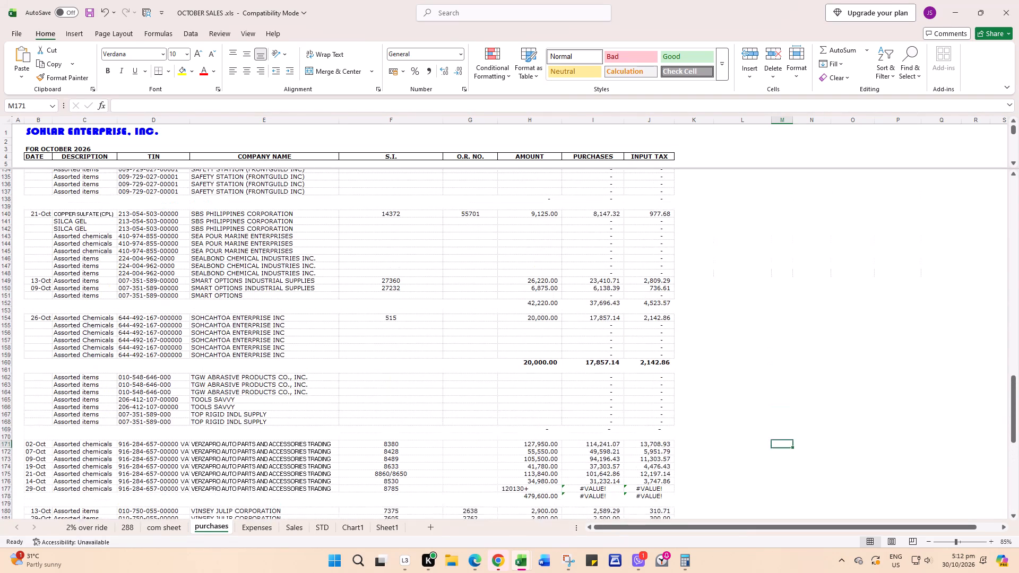
{"action": "scroll", "coordinate": [661, 435], "scroll_direction": "up", "scroll_amount": 7}
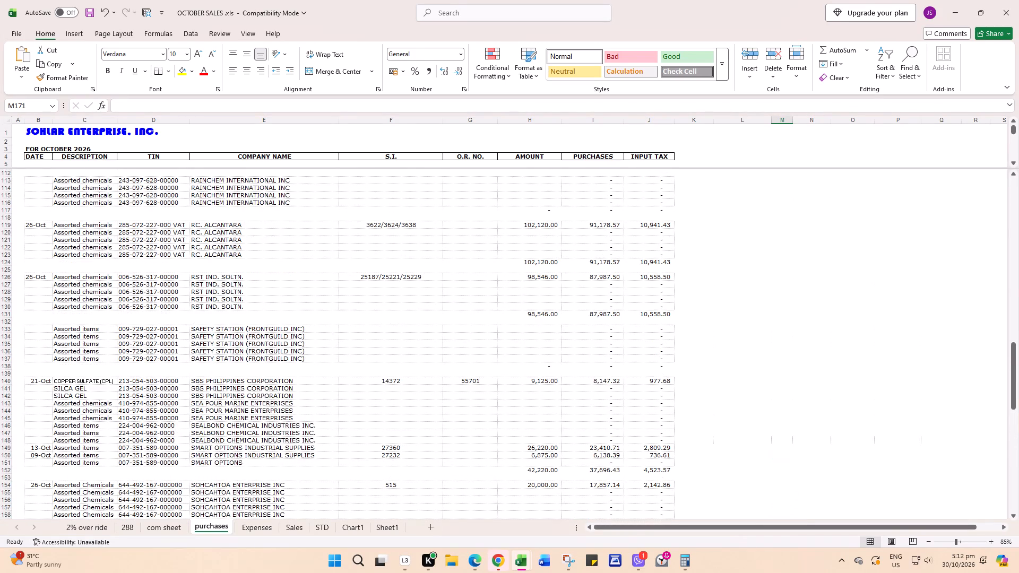
{"action": "scroll", "coordinate": [657, 422], "scroll_direction": "up", "scroll_amount": 16}
{"action": "scroll", "coordinate": [657, 422], "scroll_direction": "up", "scroll_amount": 5}
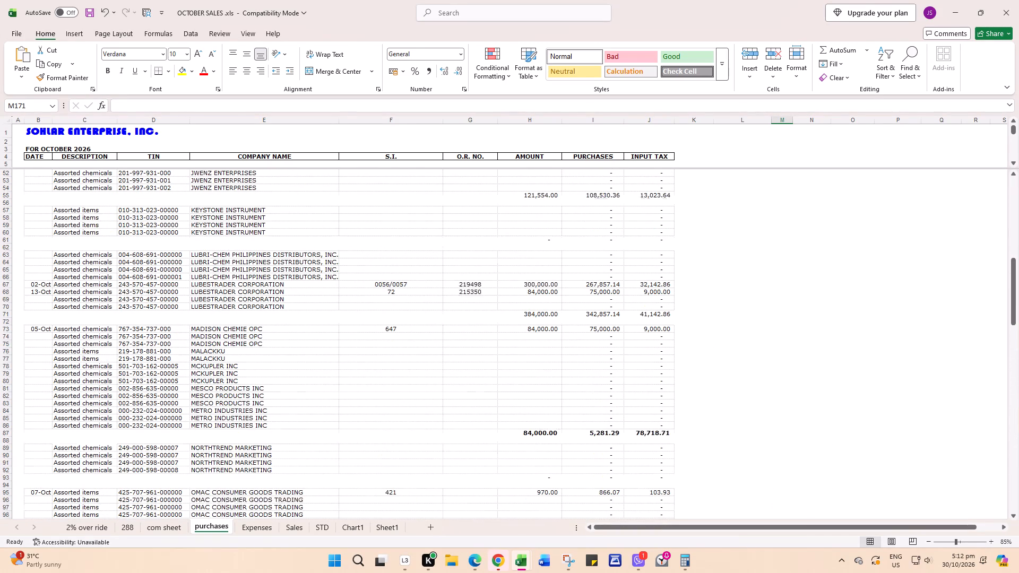
{"action": "scroll", "coordinate": [660, 416], "scroll_direction": "down", "scroll_amount": 3}
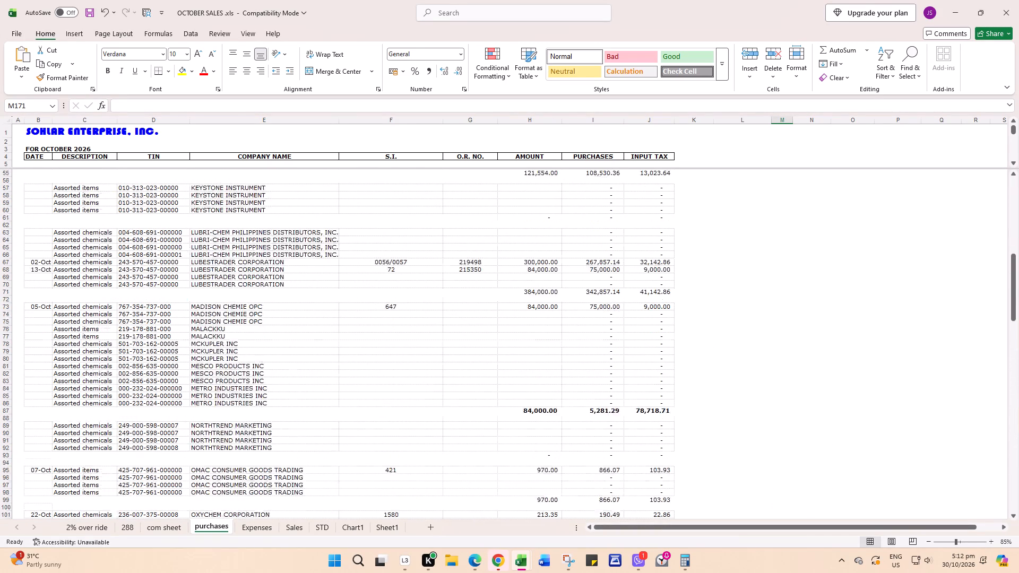
Correct the amount of the 29-Oct VERZAPRO AUTO PARTS AND ACCESSORIES TRADING purchase to 120130.
{"action": "scroll", "coordinate": [659, 416], "scroll_direction": "down", "scroll_amount": 18}
{"action": "scroll", "coordinate": [635, 429], "scroll_direction": "down", "scroll_amount": 6}
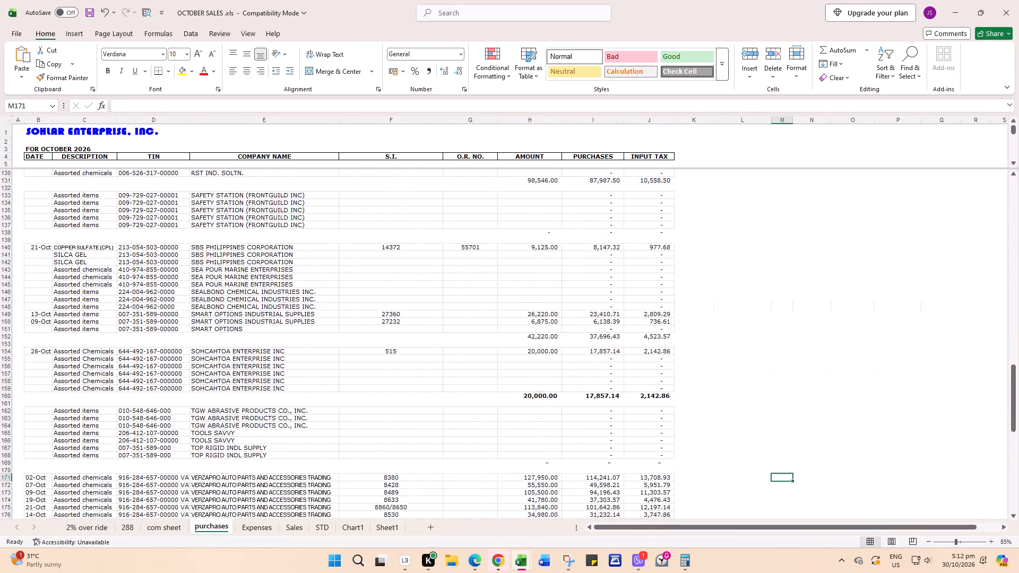
{"action": "scroll", "coordinate": [635, 430], "scroll_direction": "down", "scroll_amount": 7}
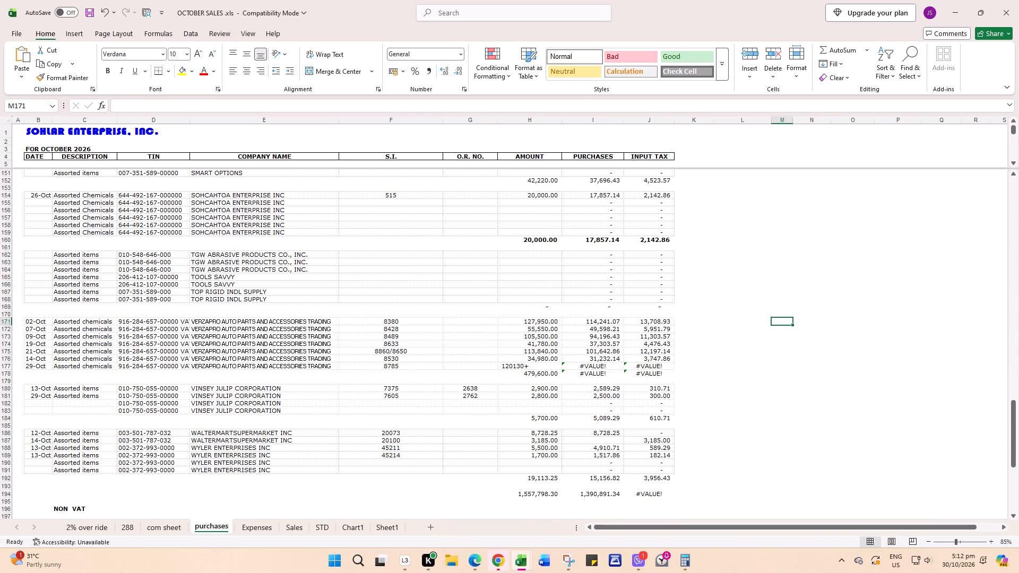
{"action": "left_click", "coordinate": [540, 367]}
{"action": "double_click", "coordinate": [540, 367]}
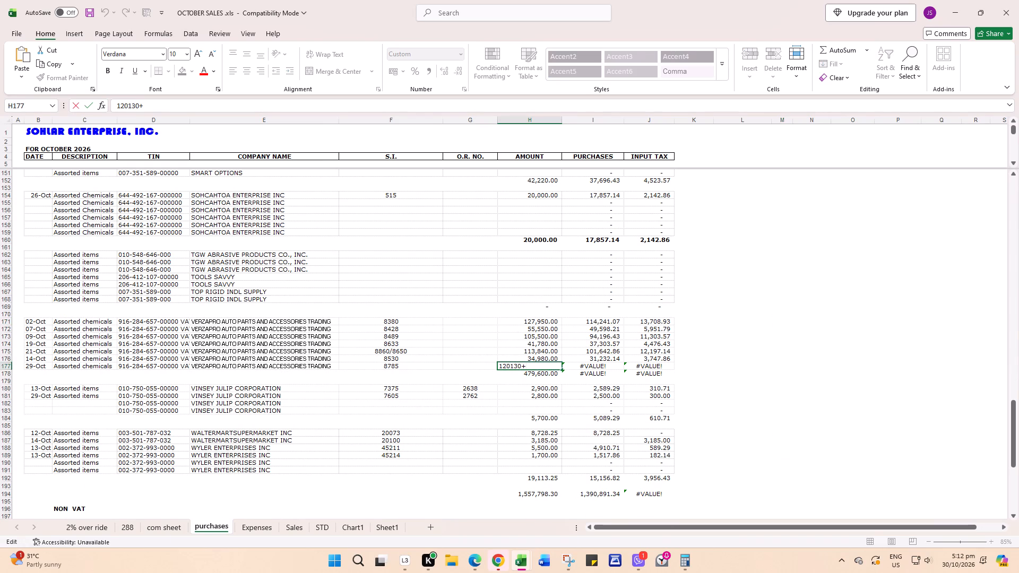
{"action": "key", "text": "BackSpace"}
{"action": "key", "text": "Return"}
{"action": "scroll", "coordinate": [559, 405], "scroll_direction": "down", "scroll_amount": 11}
{"action": "left_click", "coordinate": [721, 458]}
{"action": "scroll", "coordinate": [483, 454], "scroll_direction": "up", "scroll_amount": 4}
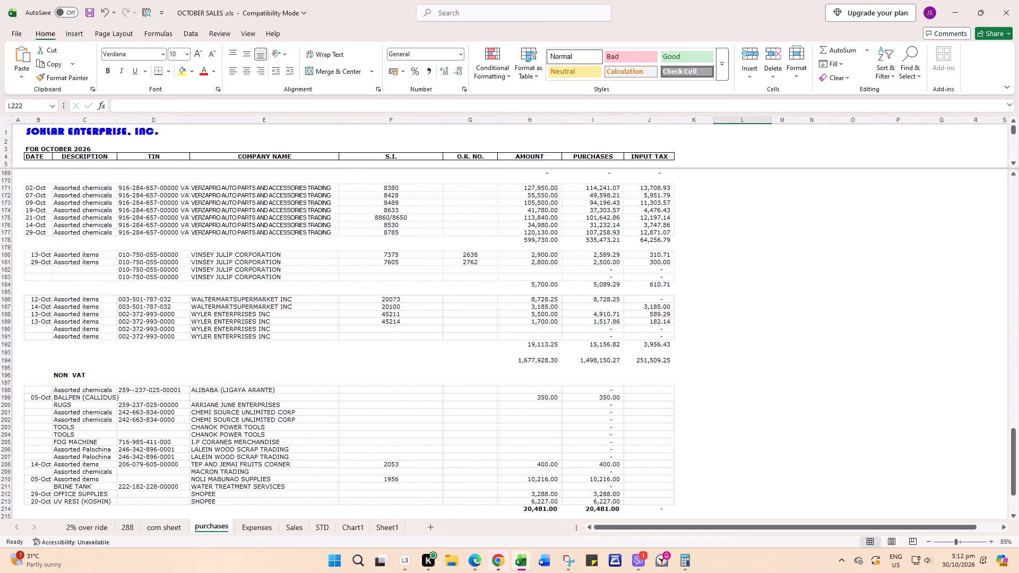
{"action": "scroll", "coordinate": [483, 454], "scroll_direction": "up", "scroll_amount": 17}
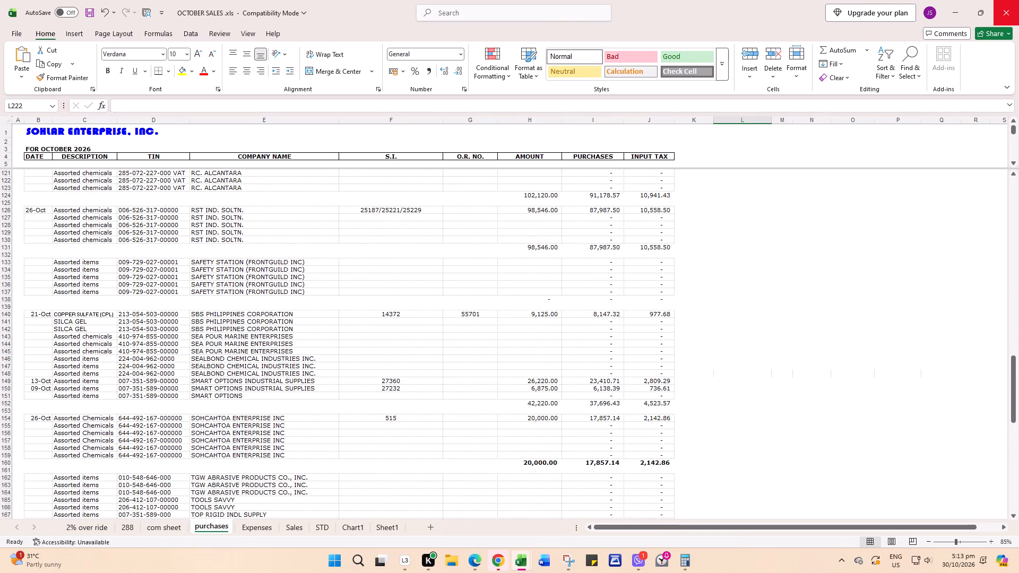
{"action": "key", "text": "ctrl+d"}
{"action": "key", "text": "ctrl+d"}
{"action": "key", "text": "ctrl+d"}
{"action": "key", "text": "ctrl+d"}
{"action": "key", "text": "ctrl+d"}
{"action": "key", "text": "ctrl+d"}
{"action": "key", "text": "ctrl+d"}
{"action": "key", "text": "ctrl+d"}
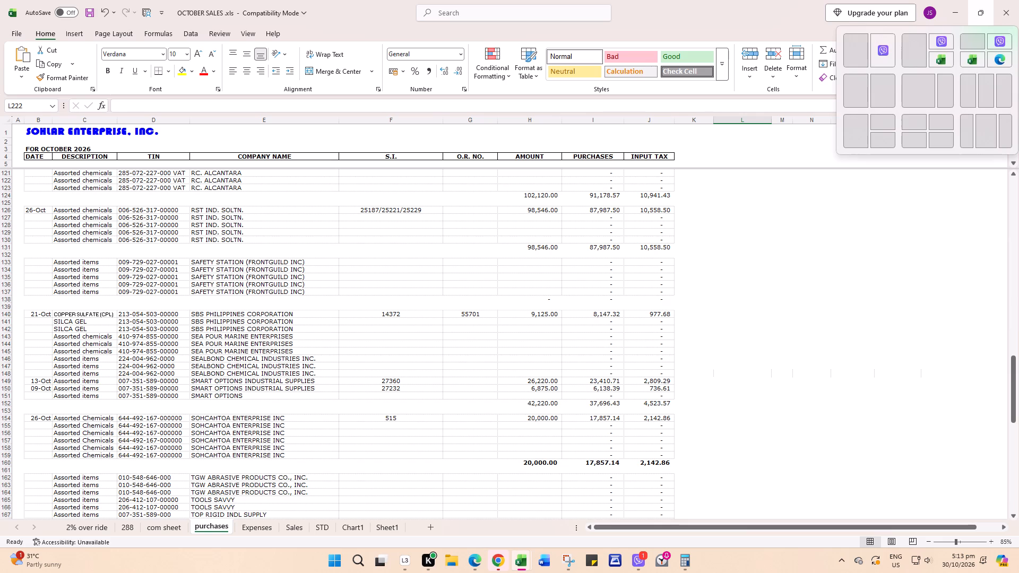
Save the OCTOBER SALES workbook and close it.
{"action": "left_click", "coordinate": [856, 314]}
{"action": "key", "text": "ctrl+s"}
{"action": "key", "text": "ctrl+s"}
{"action": "key", "text": "ctrl+s"}
{"action": "key", "text": "ctrl+s"}
{"action": "key", "text": "ctrl+s"}
{"action": "key", "text": "ctrl+s"}
{"action": "key", "text": "ctrl+s"}
{"action": "key", "text": "ctrl+s"}
{"action": "key", "text": "ctrl+s"}
{"action": "key", "text": "ctrl+s"}
{"action": "key", "text": "ctrl+s"}
{"action": "key", "text": "ctrl+s"}
{"action": "key", "text": "ctrl+s"}
{"action": "key", "text": "ctrl+s"}
{"action": "key", "text": "ctrl+s"}
{"action": "key", "text": "ctrl+s"}
{"action": "key", "text": "ctrl+s"}
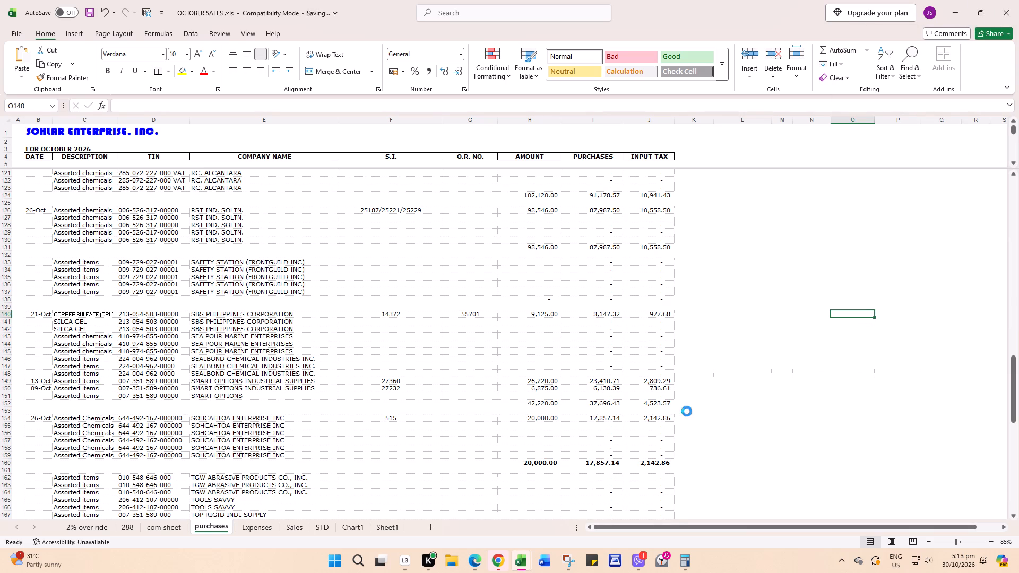
{"action": "left_click", "coordinate": [1018, 0]}
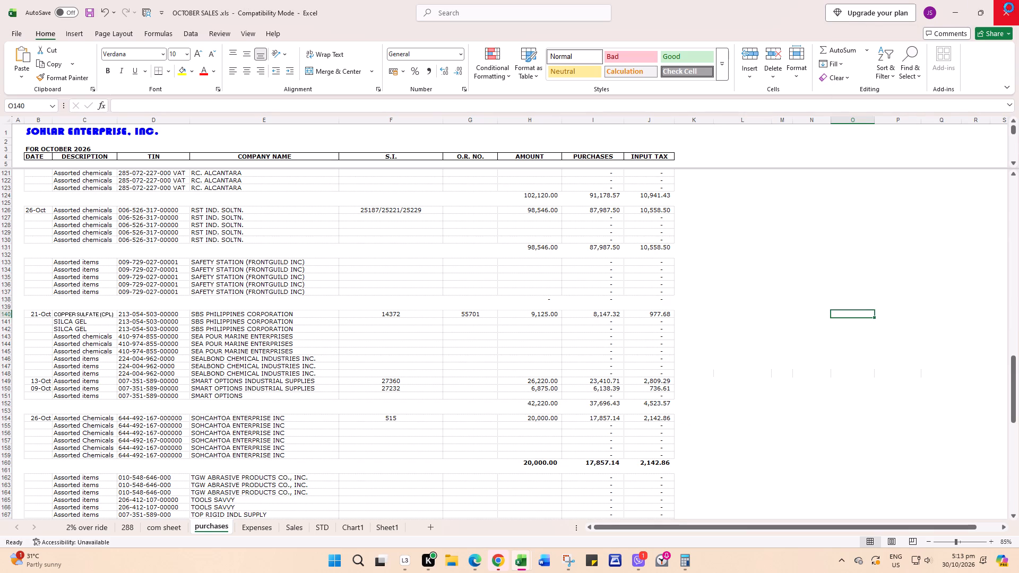